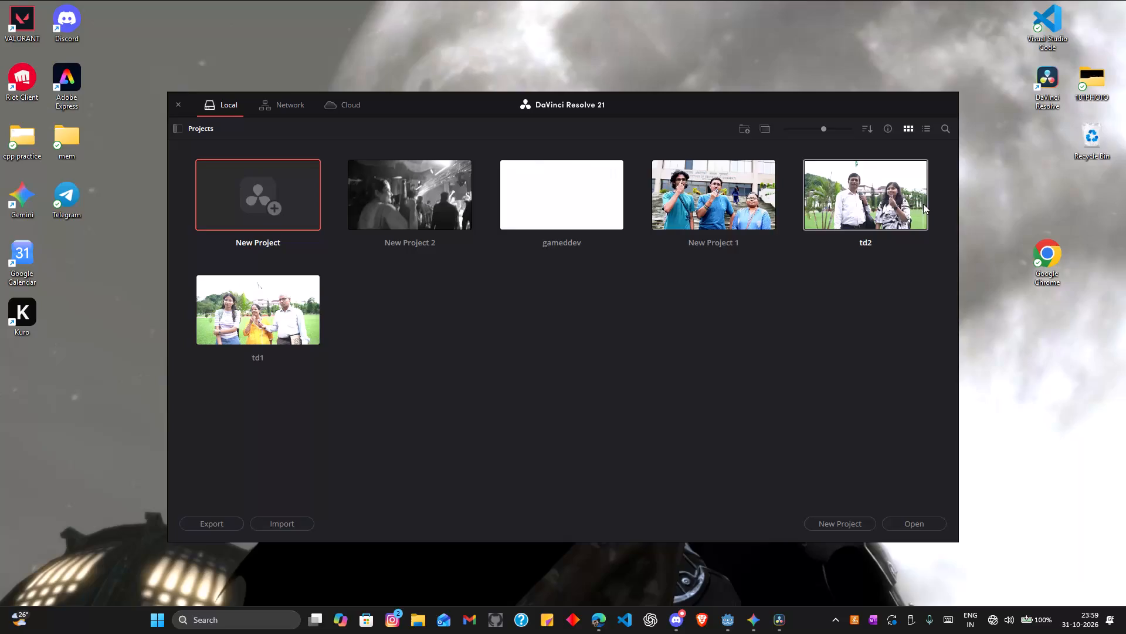
Open the project New Project 2 and show its timeline on the Edit page.
double_click(409, 202)
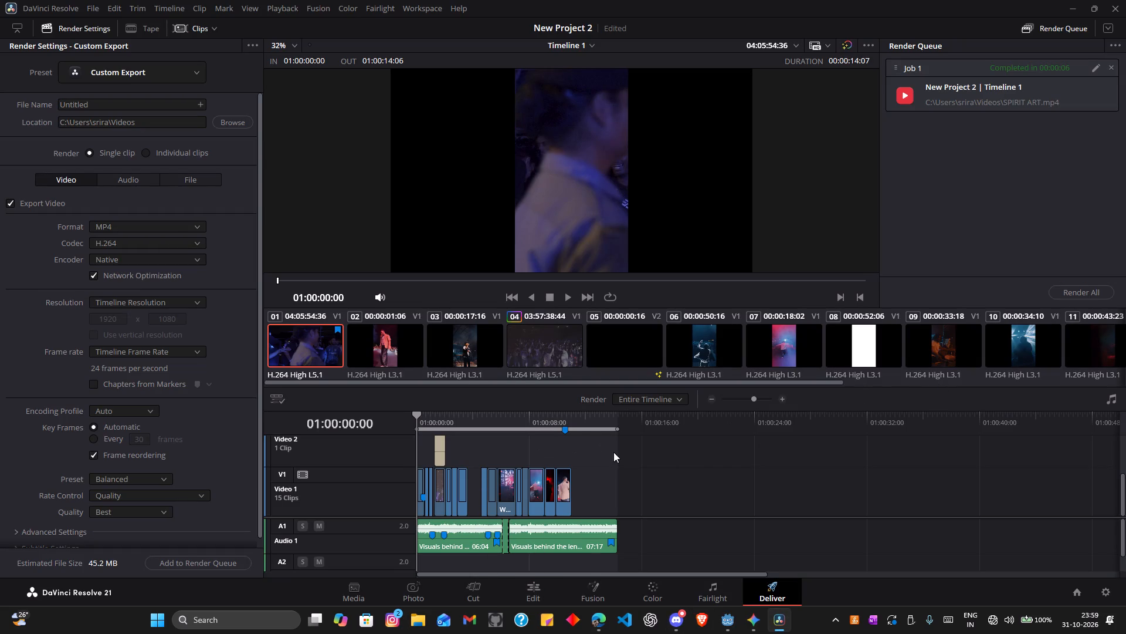
left_click(538, 587)
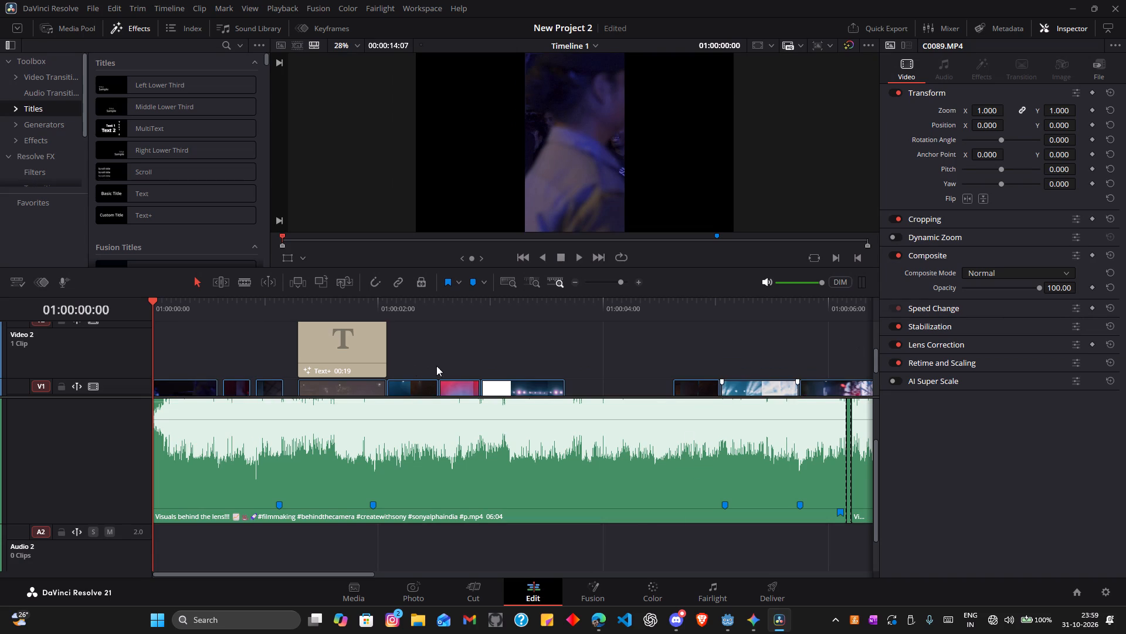
Look over the timeline's video tracks and view the Text+ title on Video 2 at 01:00:01:15 and 01:00:01:19.
scroll(167, 333, "up", 3)
scroll(167, 333, "down", 5)
scroll(167, 334, "up", 1)
scroll(168, 334, "down", 2)
scroll(168, 334, "up", 1)
scroll(168, 334, "down", 1)
scroll(168, 334, "up", 3)
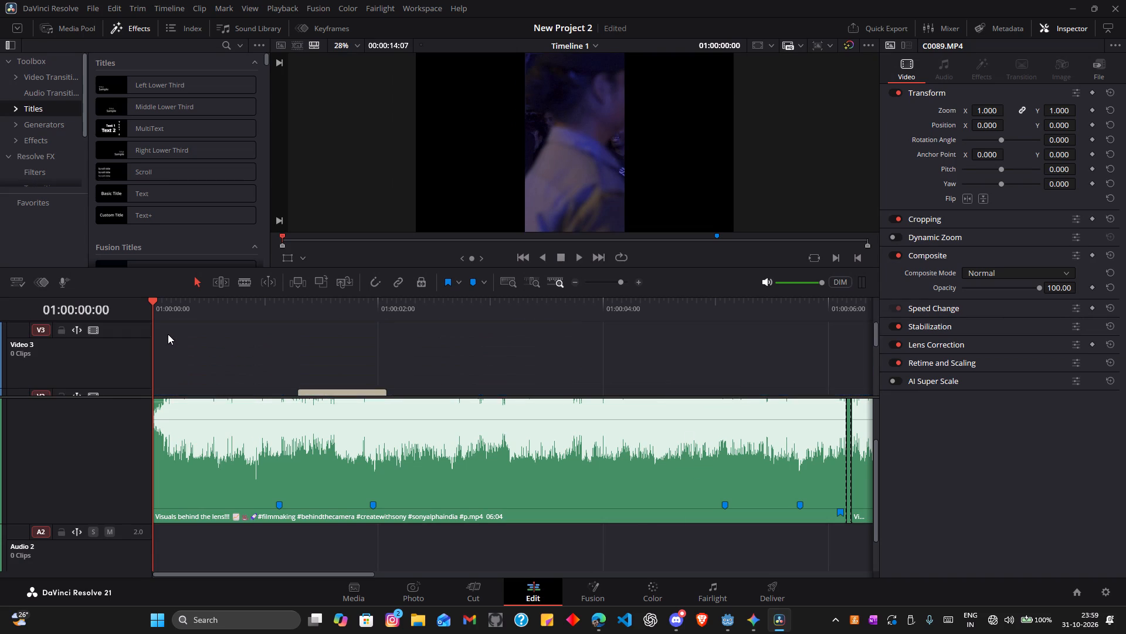
scroll(168, 334, "down", 2)
scroll(168, 334, "up", 4)
scroll(168, 334, "down", 1)
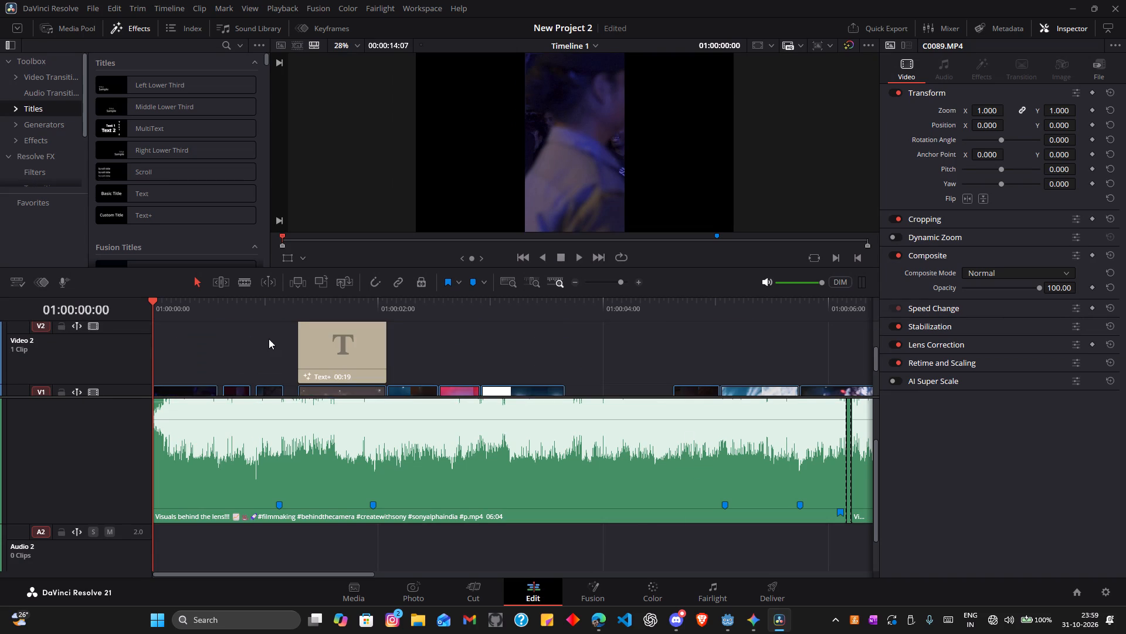
left_click(336, 316)
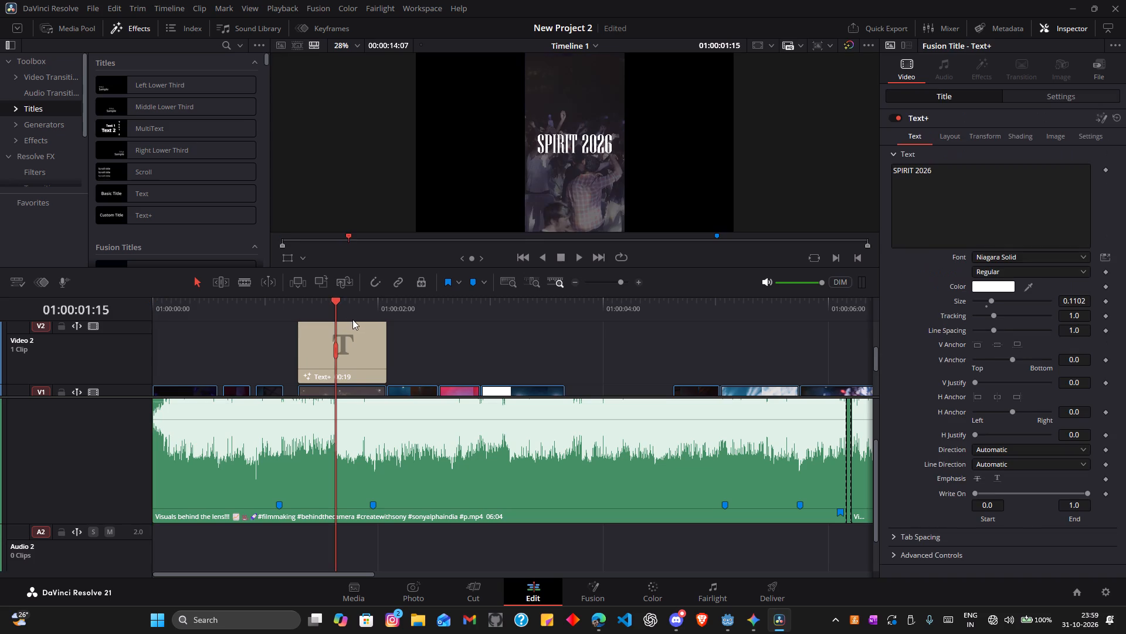
left_click(355, 318)
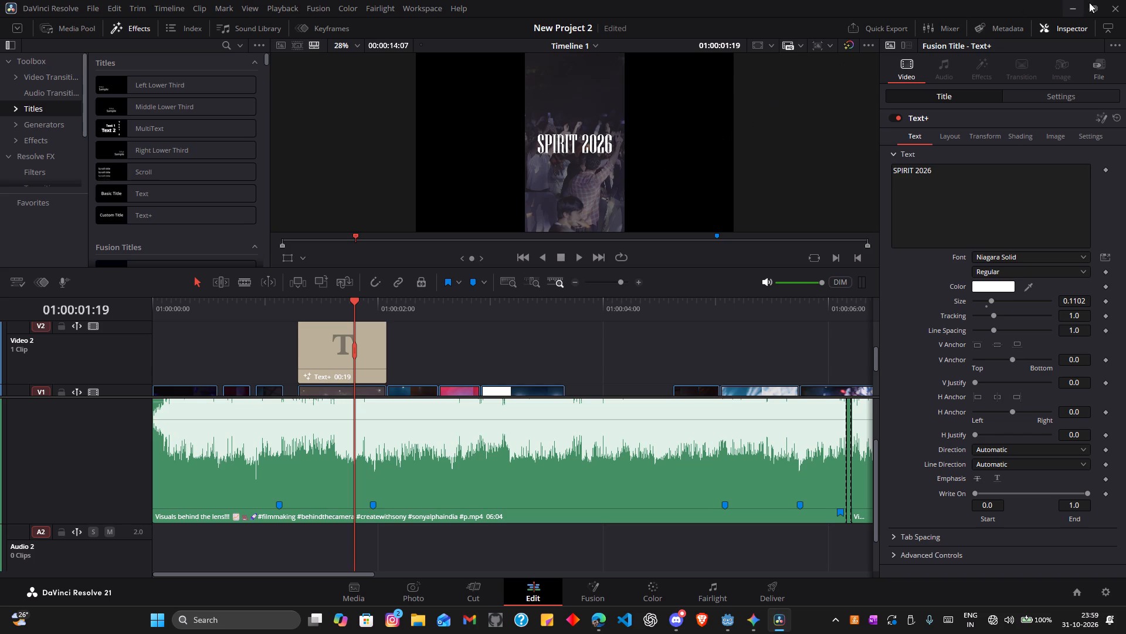
Minimise the DaVinci Resolve window to reach the desktop.
left_click(1075, 8)
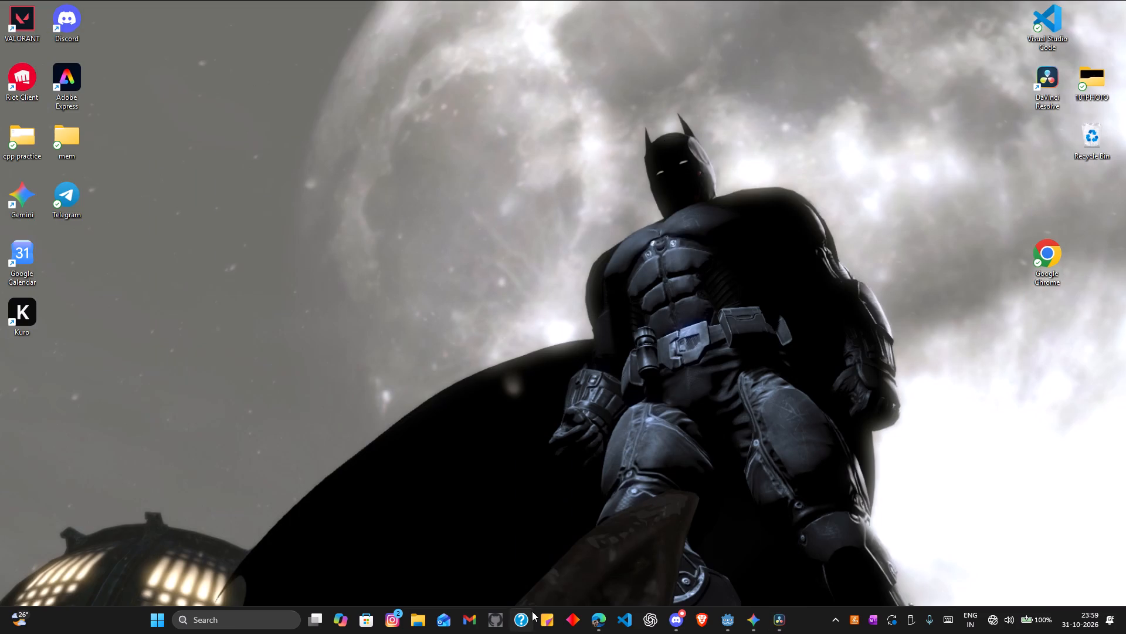
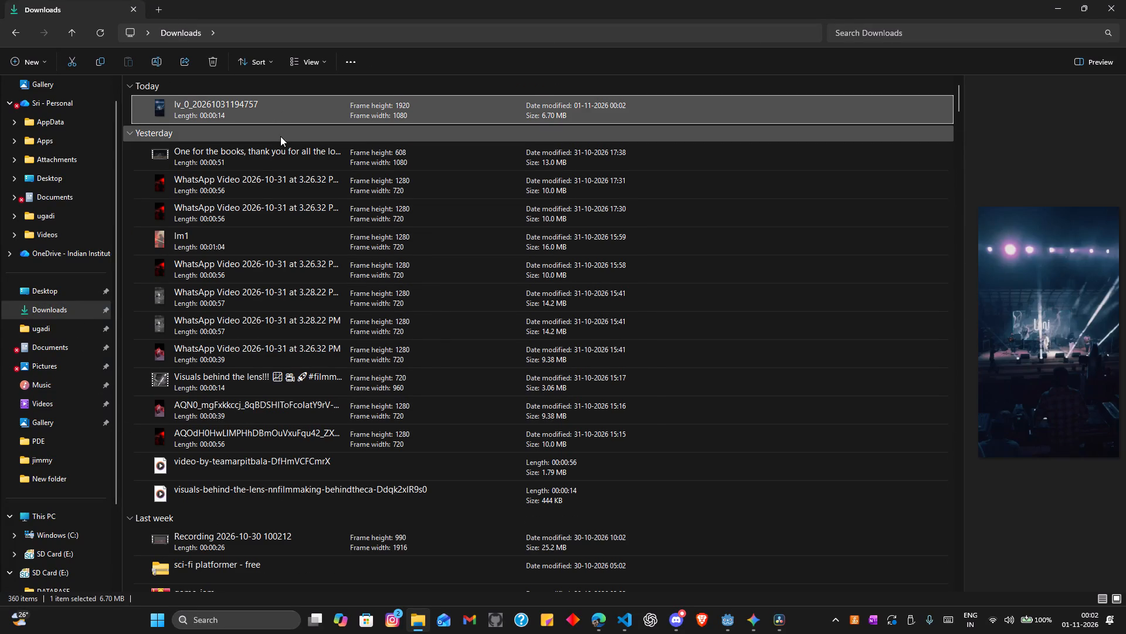
left_click(293, 113)
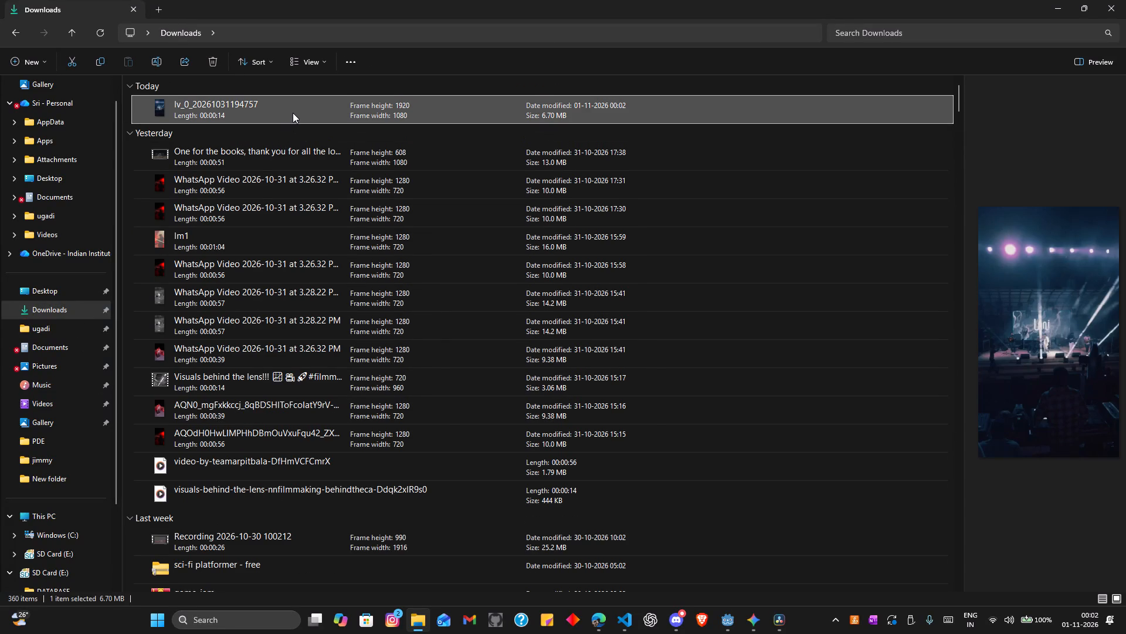
key("ctrl+c")
scroll(106, 362, "down", 1)
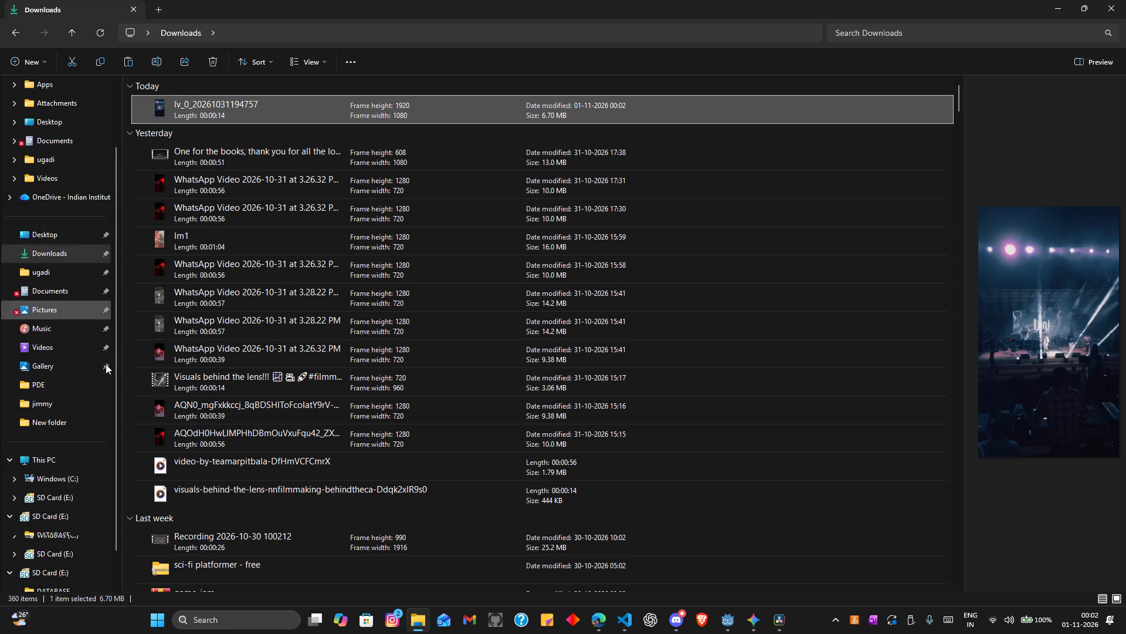
scroll(106, 364, "down", 2)
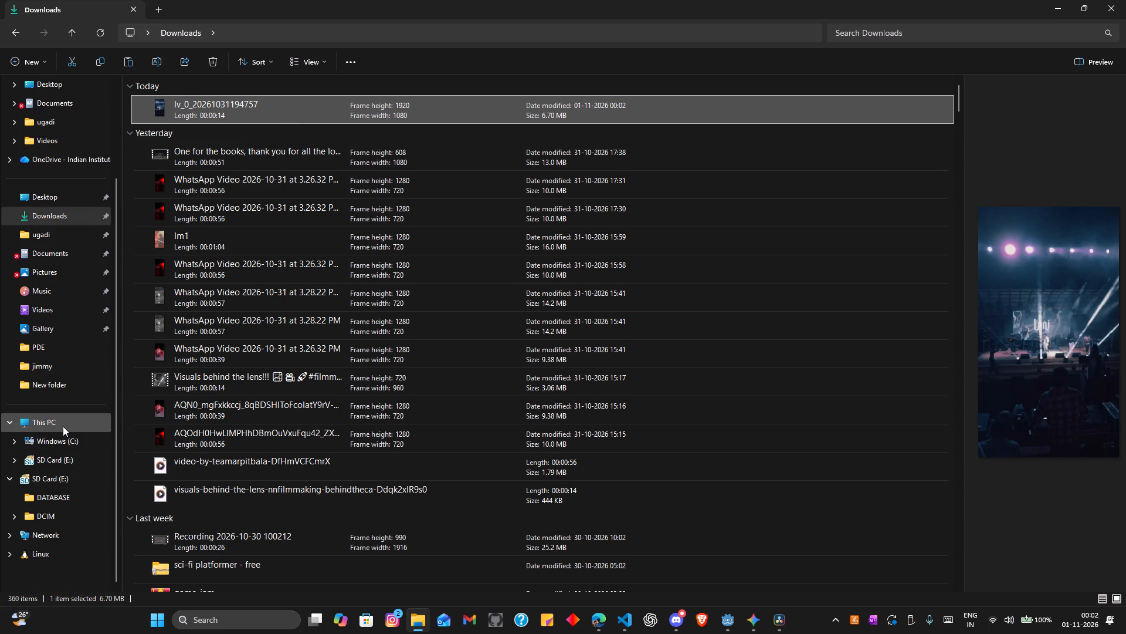
double_click(63, 426)
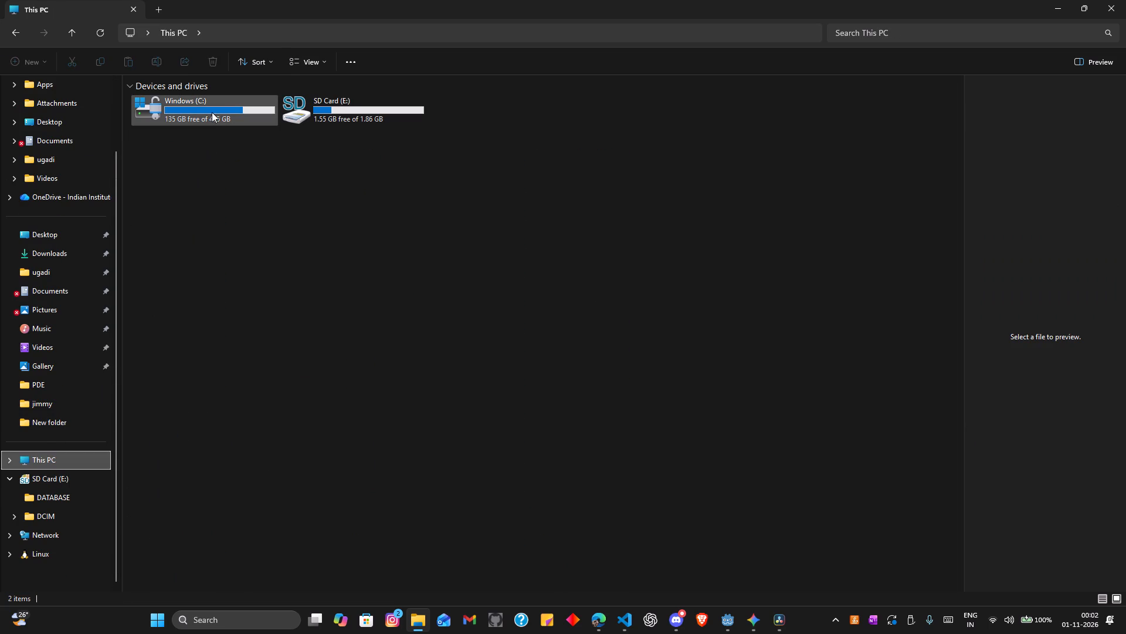
double_click(212, 112)
double_click(213, 102)
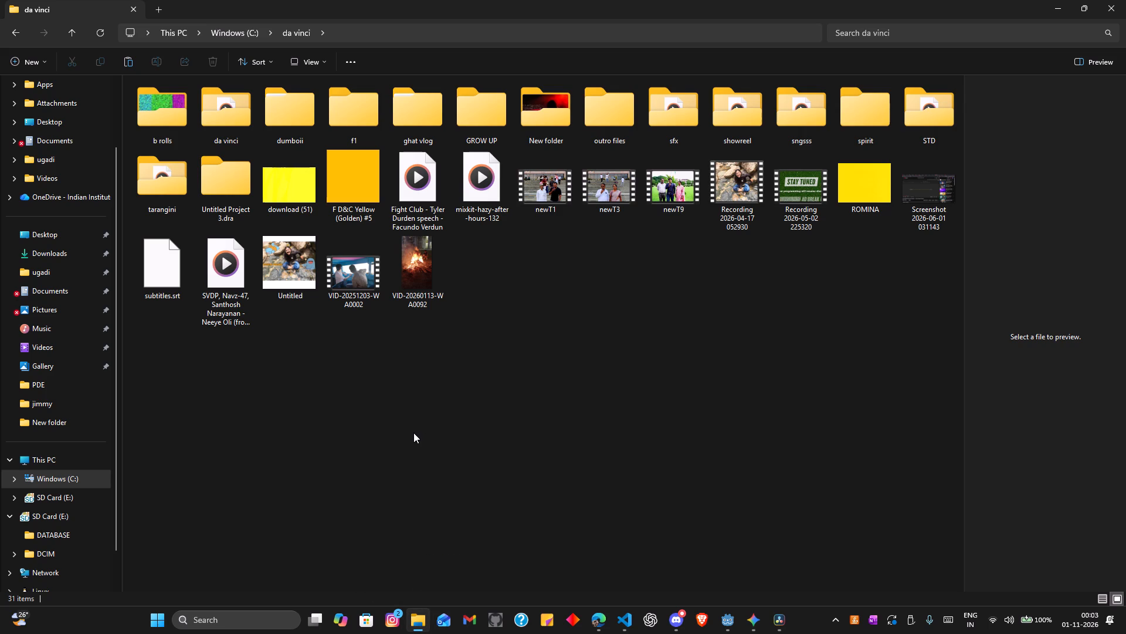
double_click(559, 113)
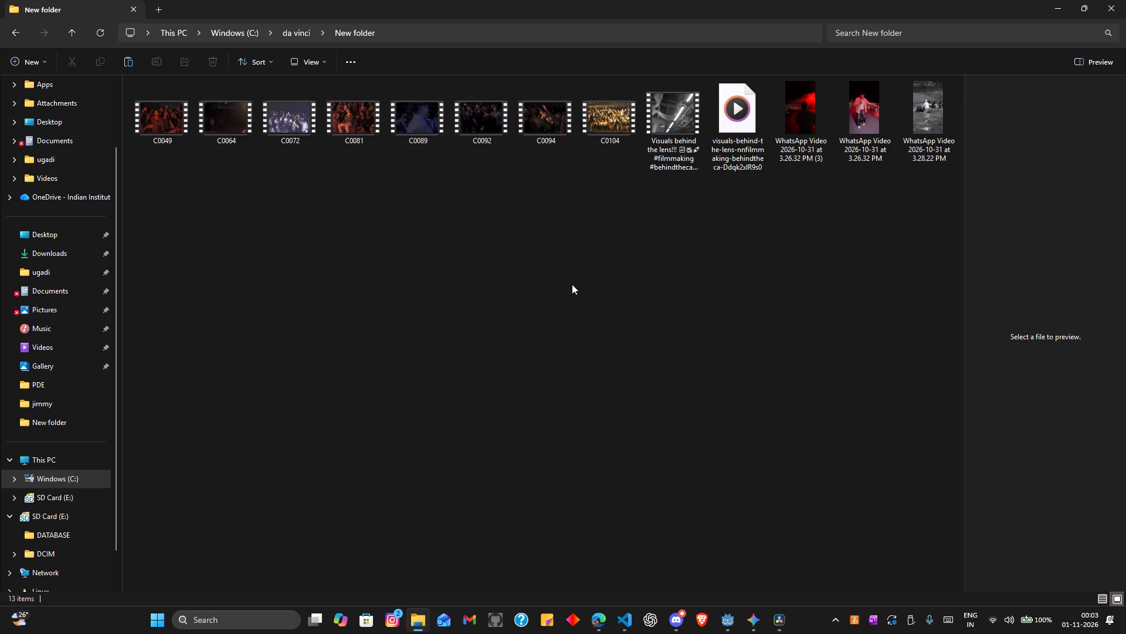
key("ctrl+v")
left_click(423, 363)
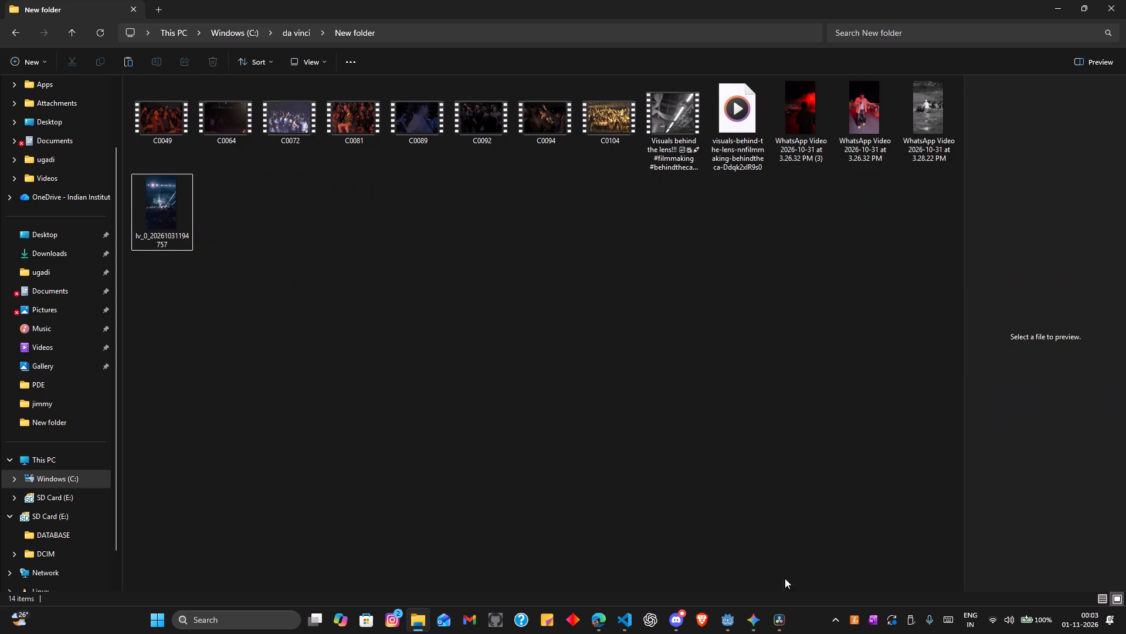
Switch to DaVinci Resolve, enable stacked timelines and add an empty timeline tab beside Timeline 5.
left_click(785, 628)
scroll(515, 376, "down", 1)
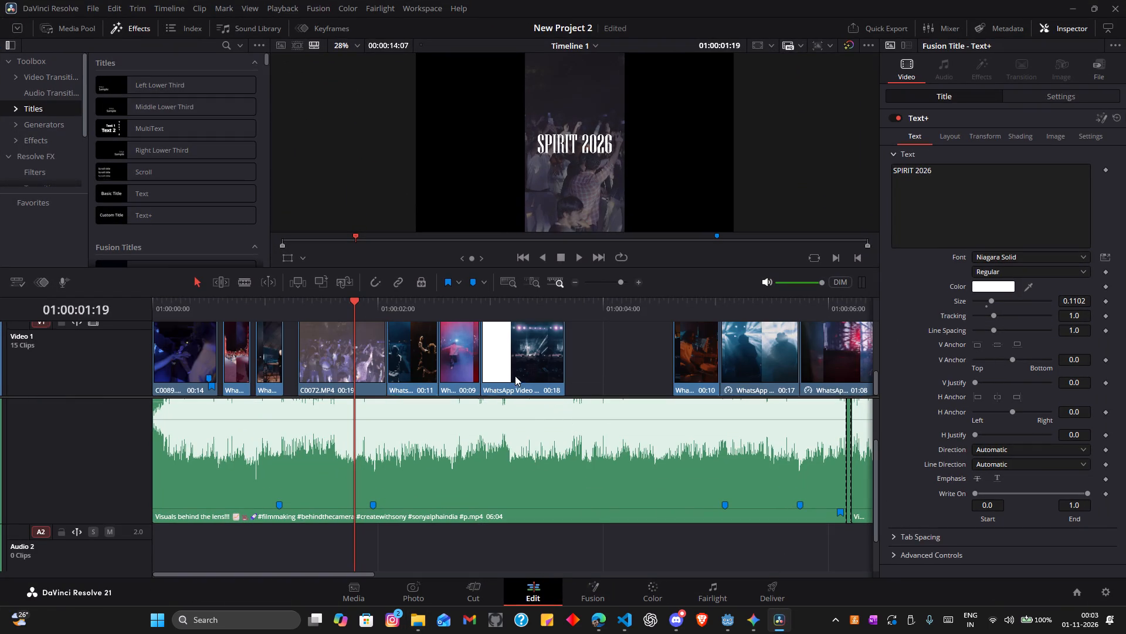
scroll(515, 376, "down", 2)
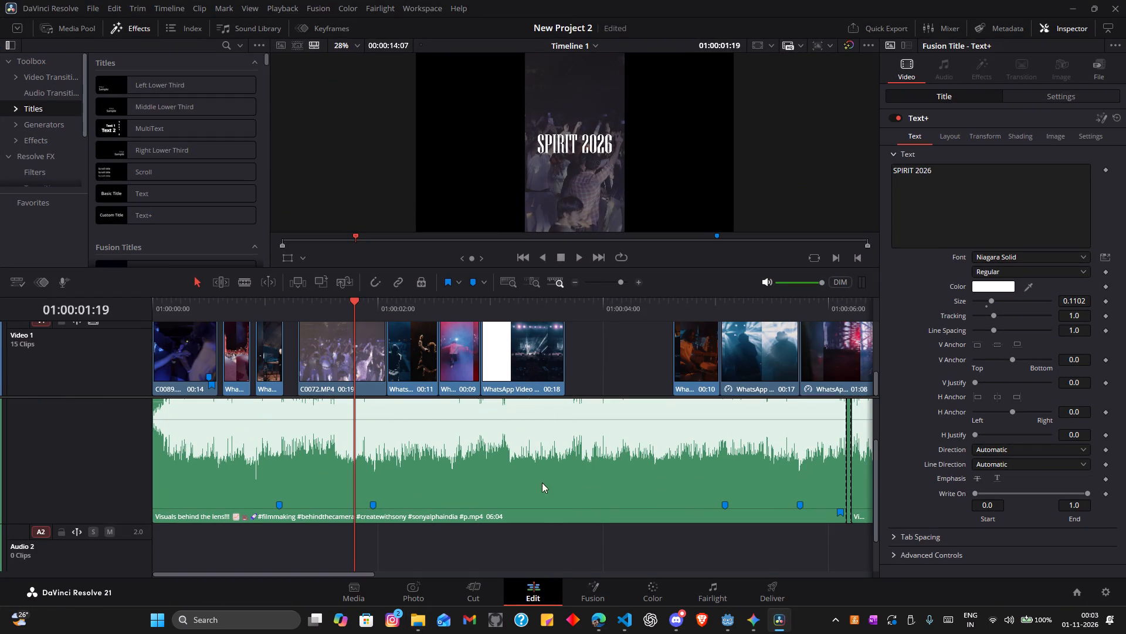
left_click(21, 284)
left_click(90, 16)
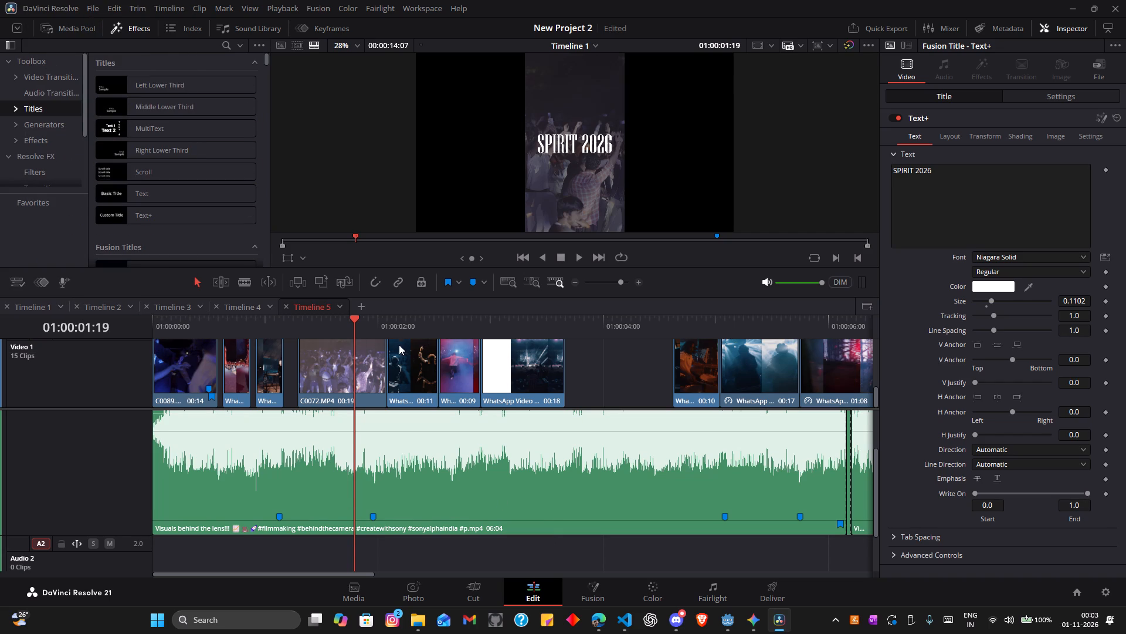
left_click(365, 305)
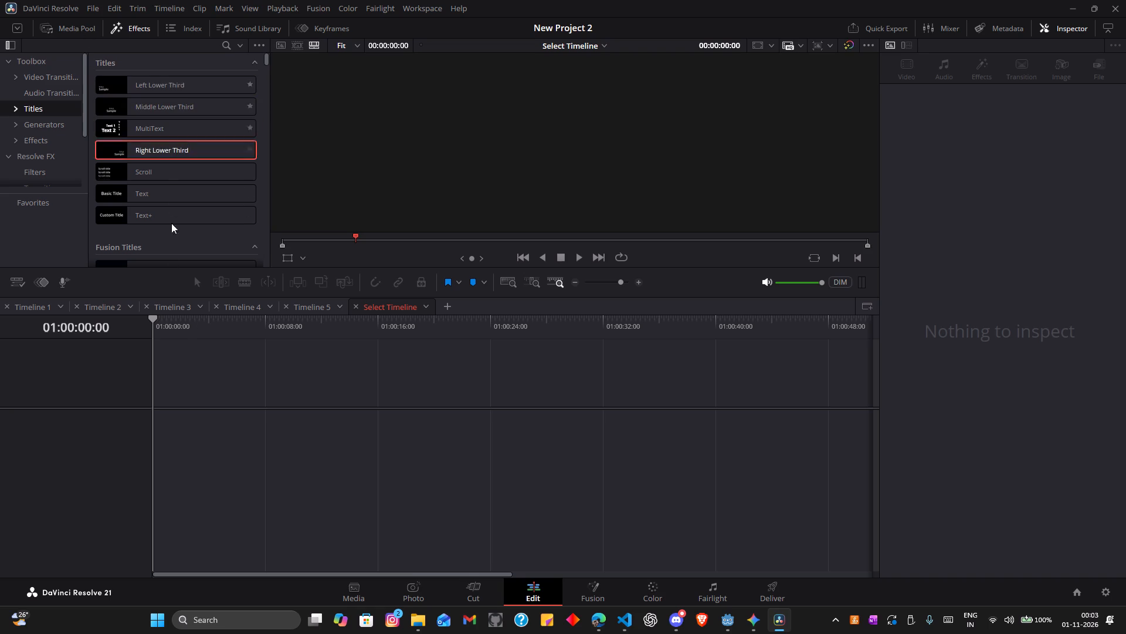
On the Media page, import lv_0_20261031194757.mp4 from C:\da vinci\New folder into the Master bin.
left_click(370, 589)
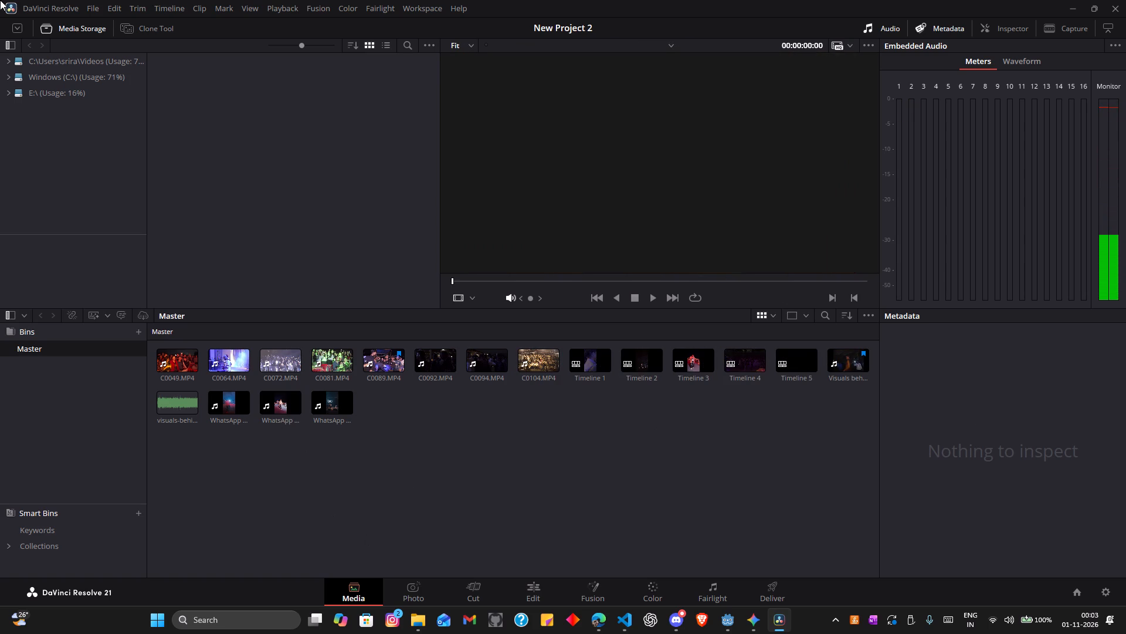
double_click(53, 77)
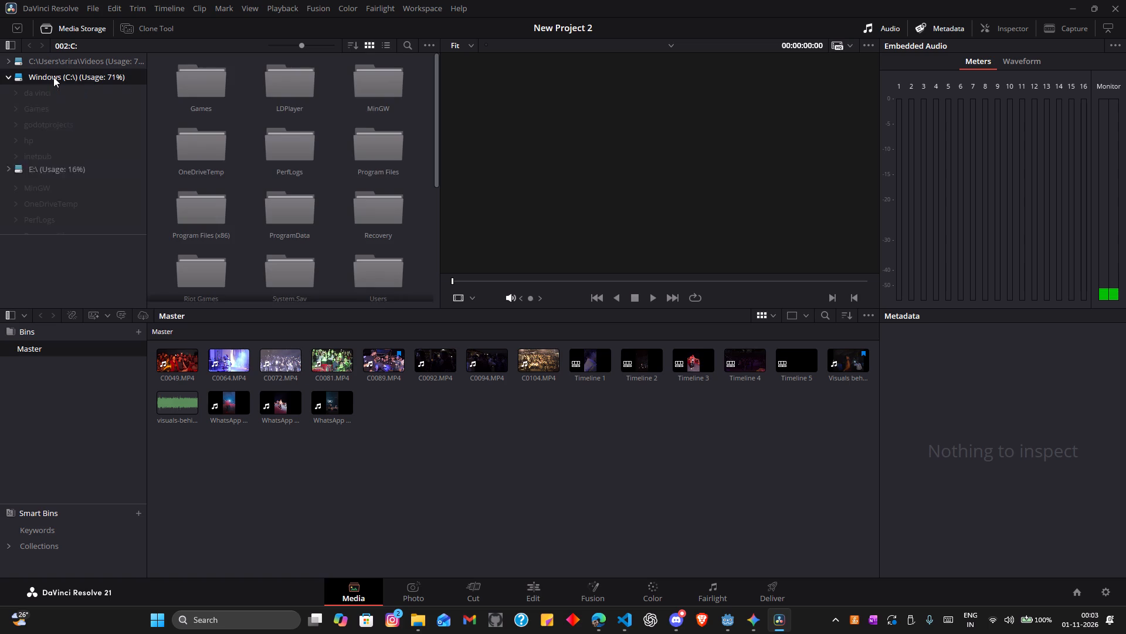
left_click(190, 92)
scroll(196, 97, "up", 2)
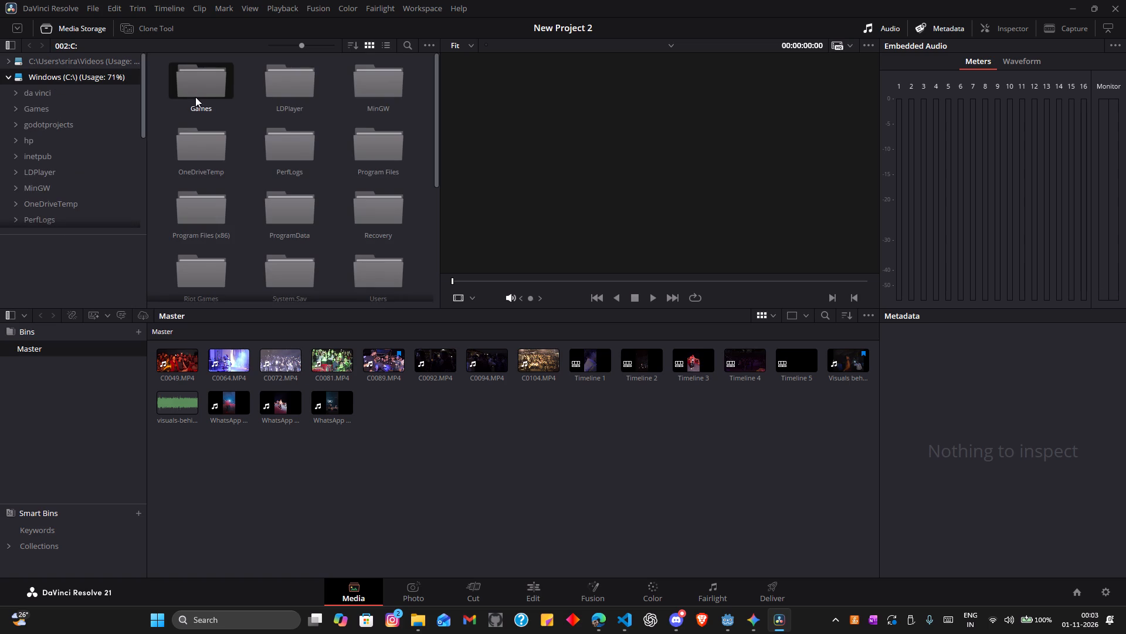
scroll(247, 126, "up", 6)
scroll(318, 116, "up", 5)
scroll(315, 114, "down", 4)
scroll(314, 114, "up", 2)
scroll(314, 114, "down", 1)
scroll(314, 114, "up", 6)
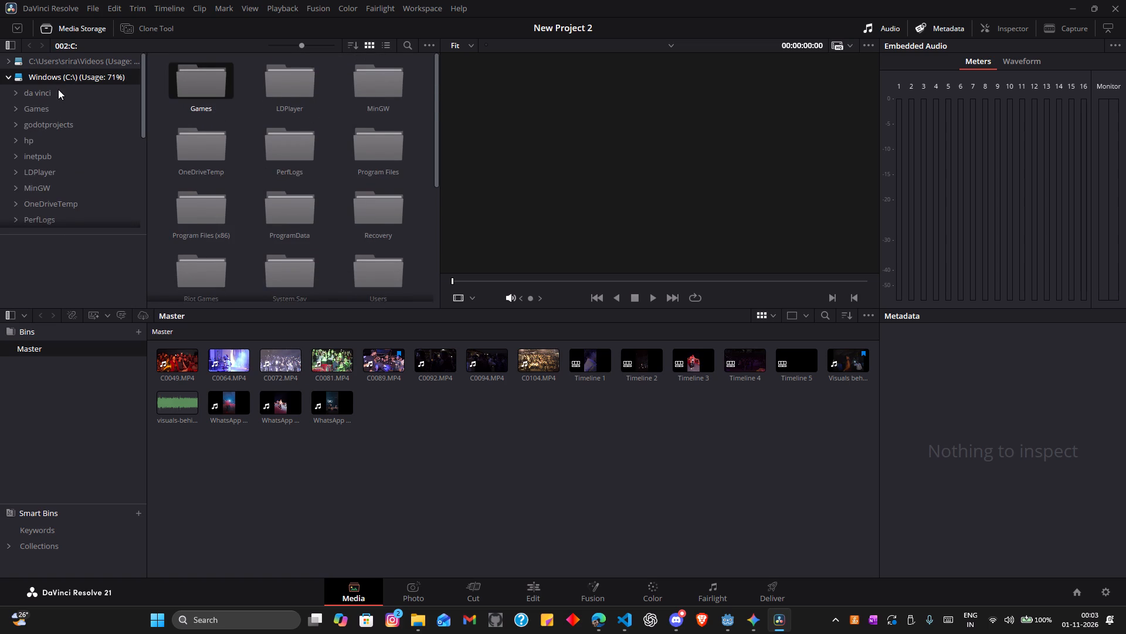
double_click(59, 89)
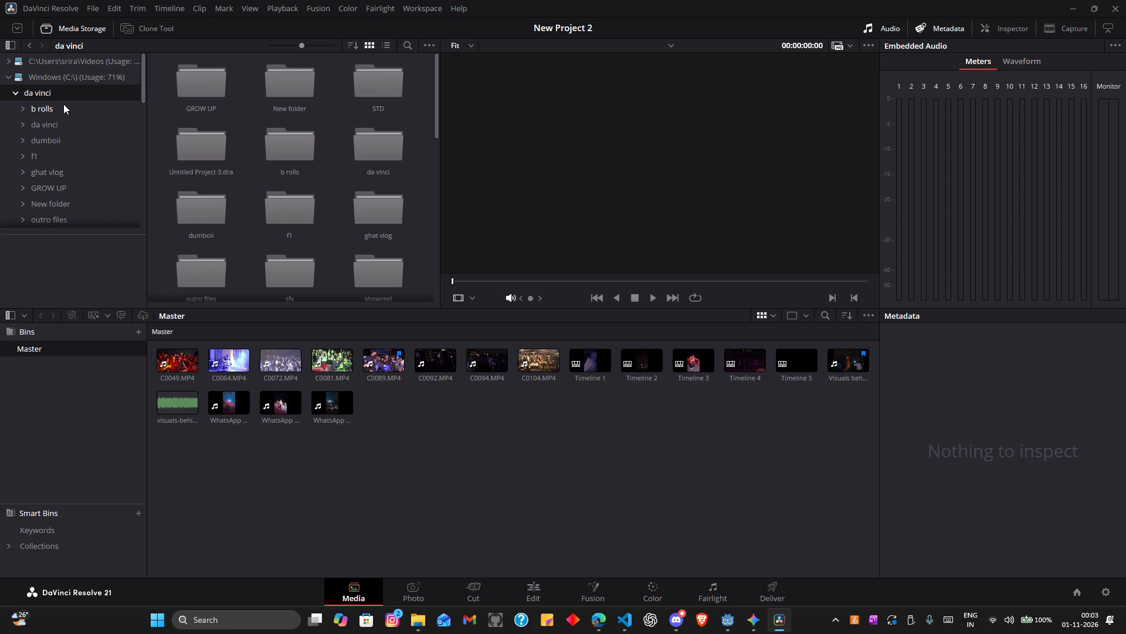
double_click(70, 205)
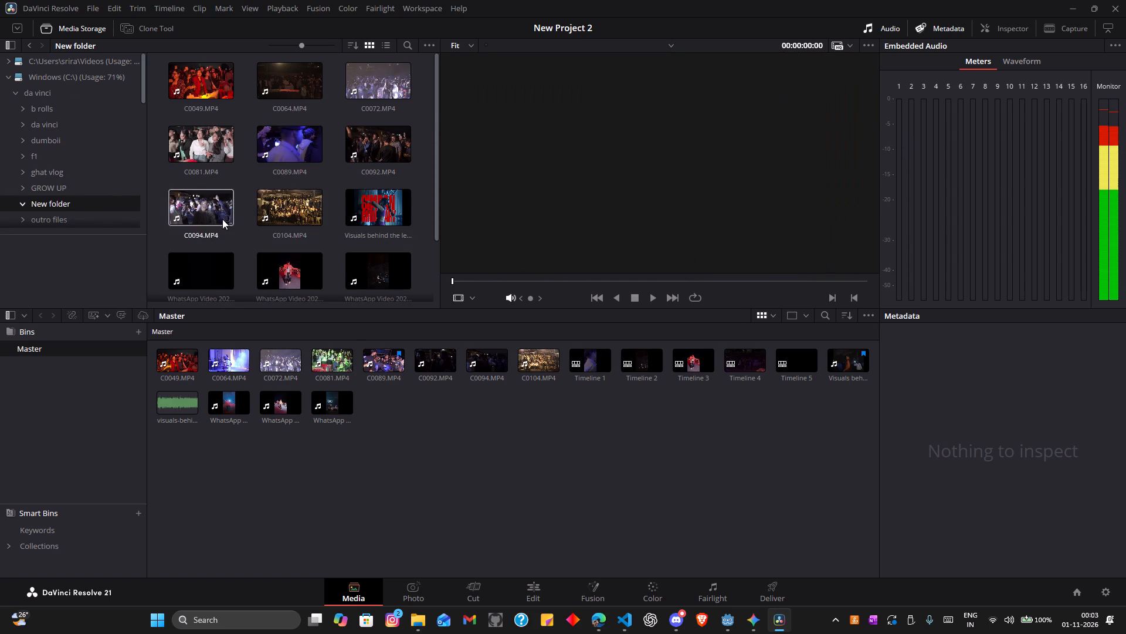
scroll(270, 224, "down", 3)
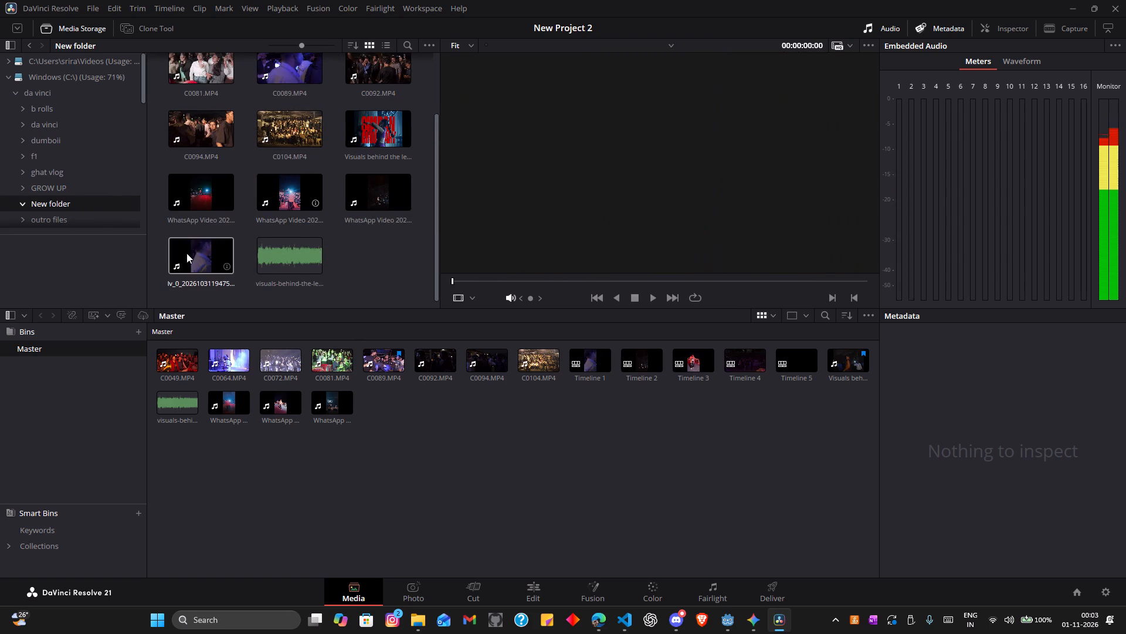
left_click_drag(198, 254, 417, 449)
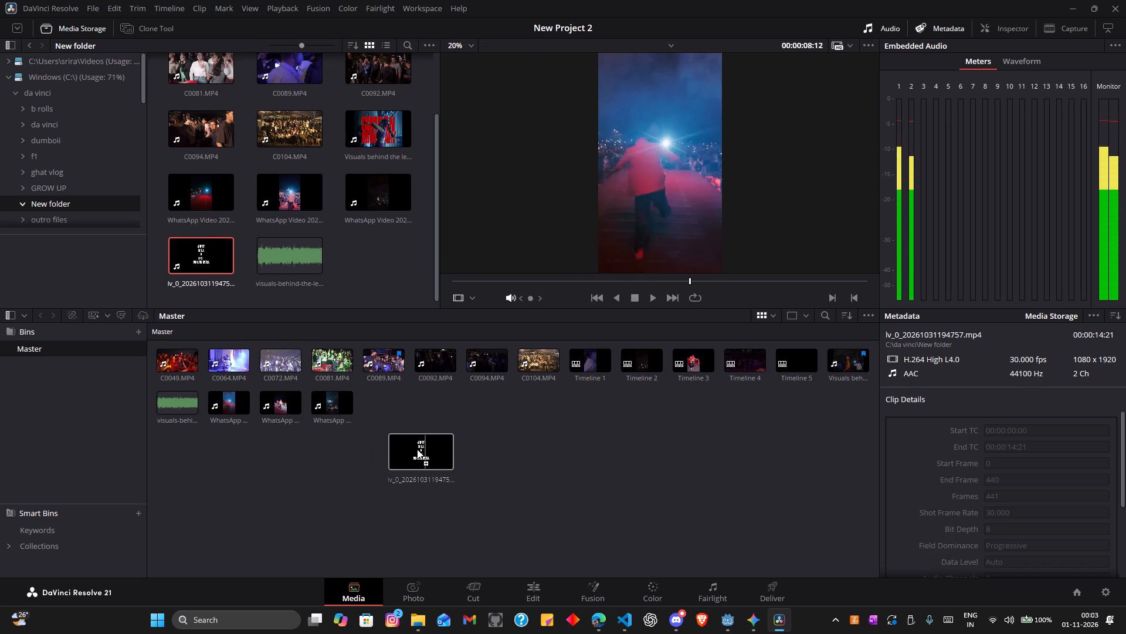
left_click_drag(417, 449, 423, 451)
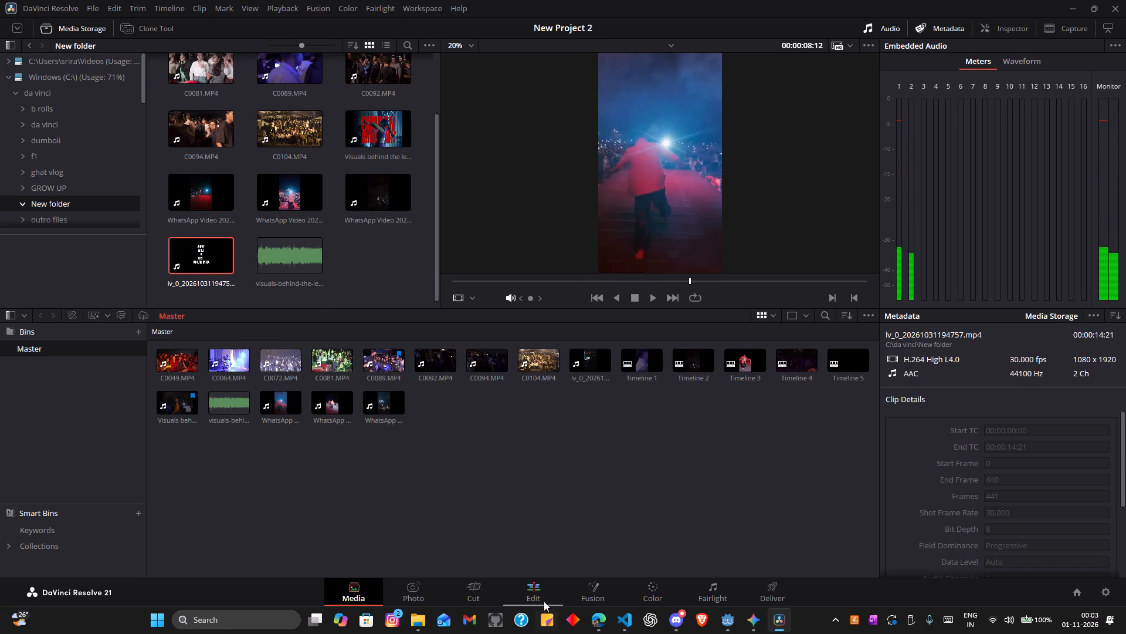
Show the Media Pool on the Edit page and look through the clips in the Master bin.
left_click(534, 593)
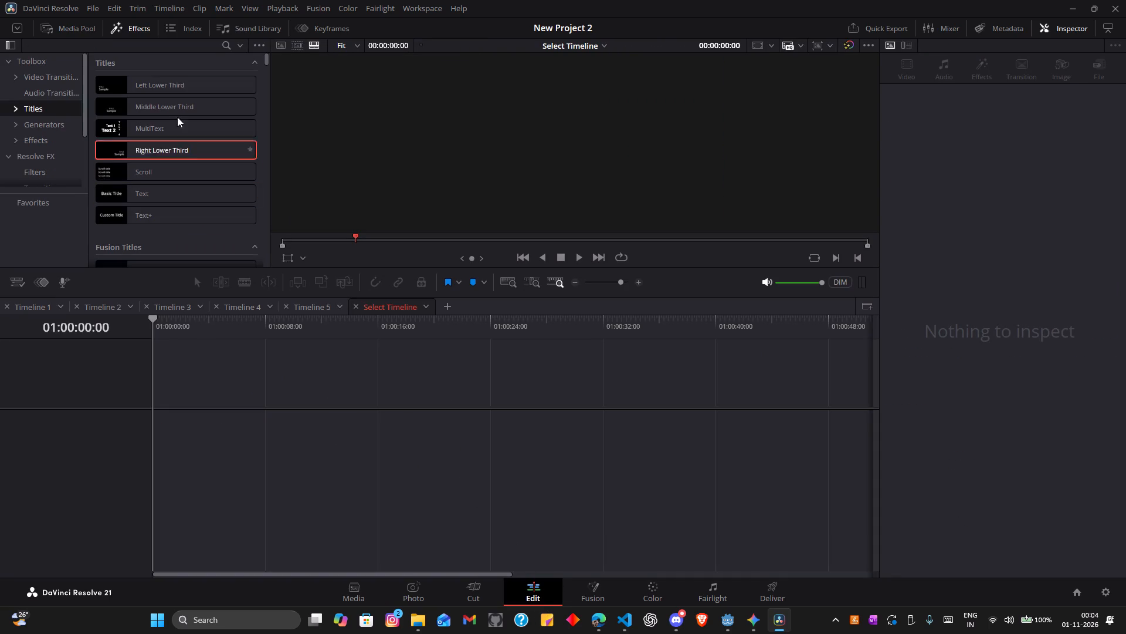
left_click(90, 33)
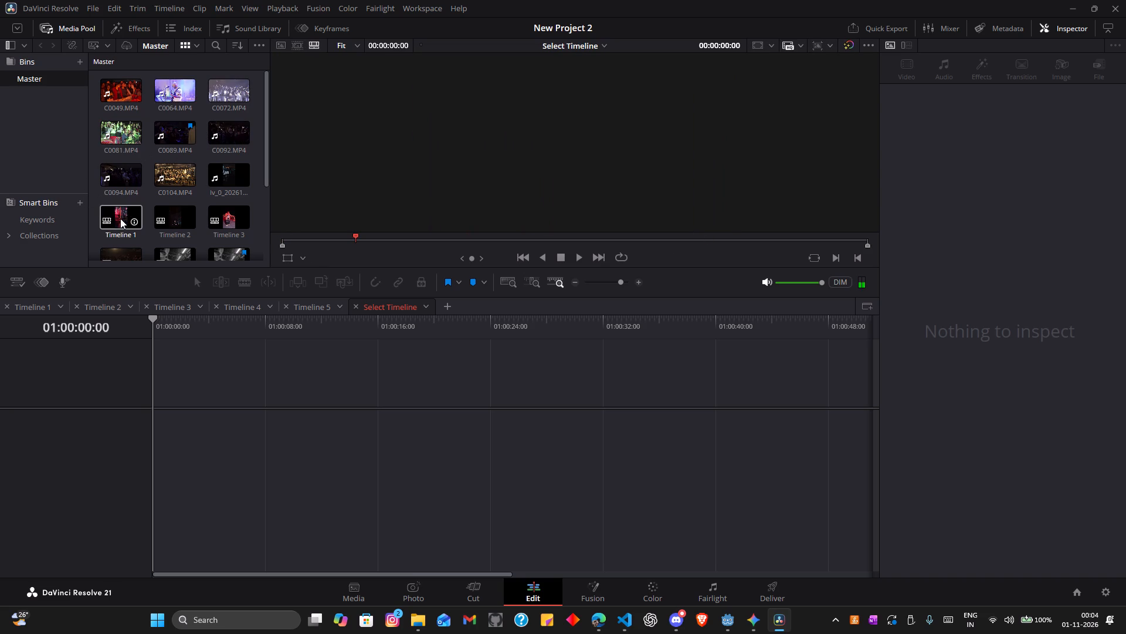
scroll(162, 176, "down", 1)
scroll(162, 176, "up", 1)
scroll(162, 176, "down", 5)
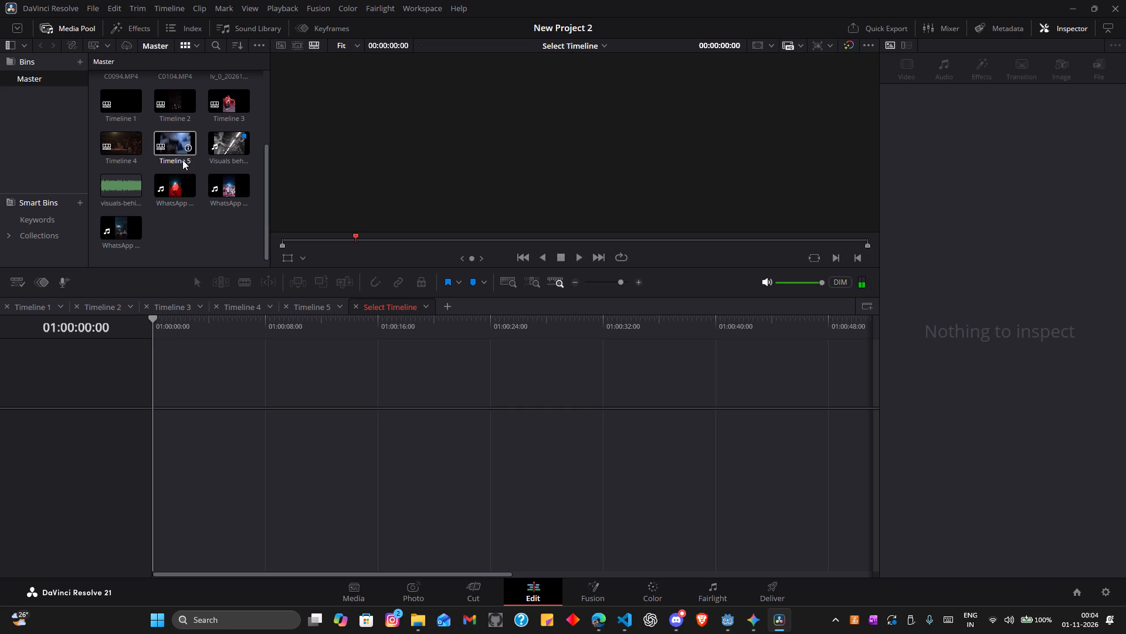
scroll(184, 177, "up", 8)
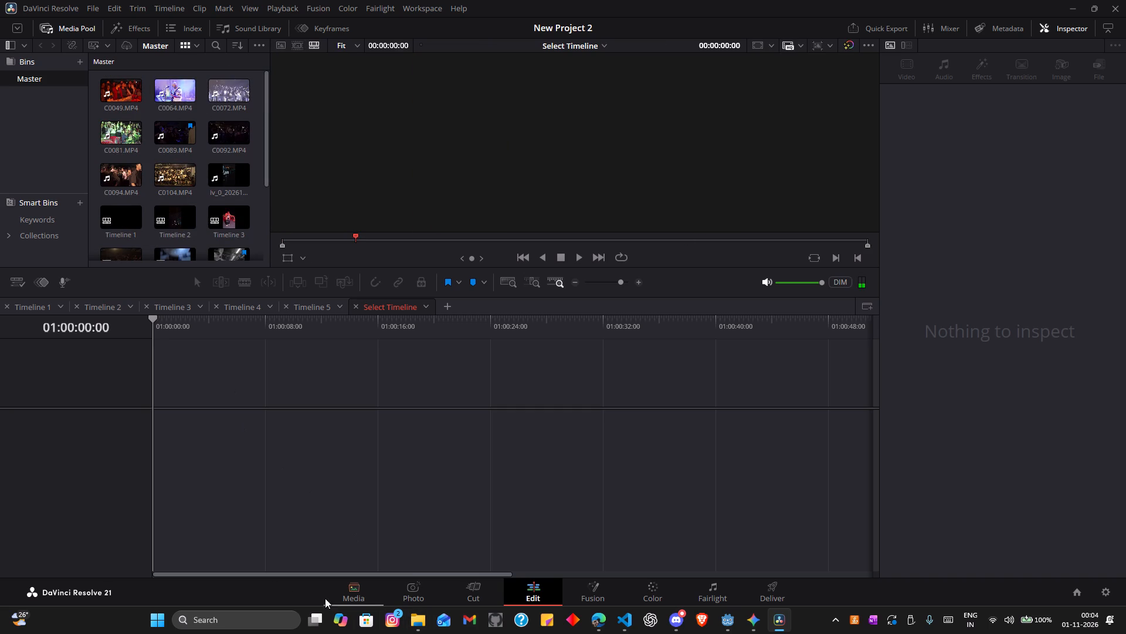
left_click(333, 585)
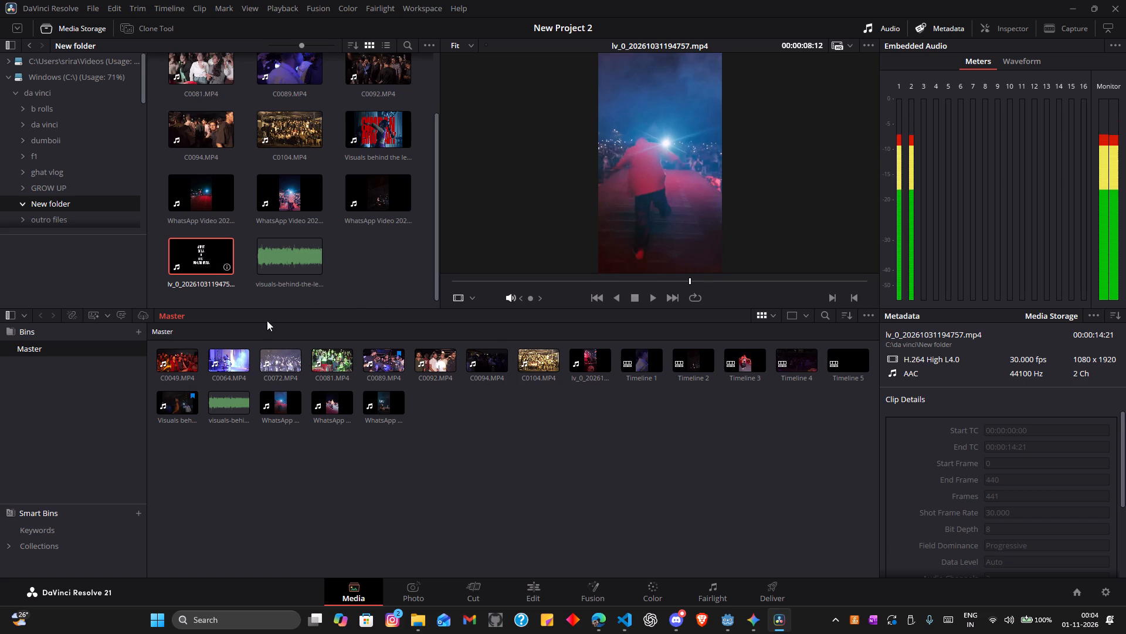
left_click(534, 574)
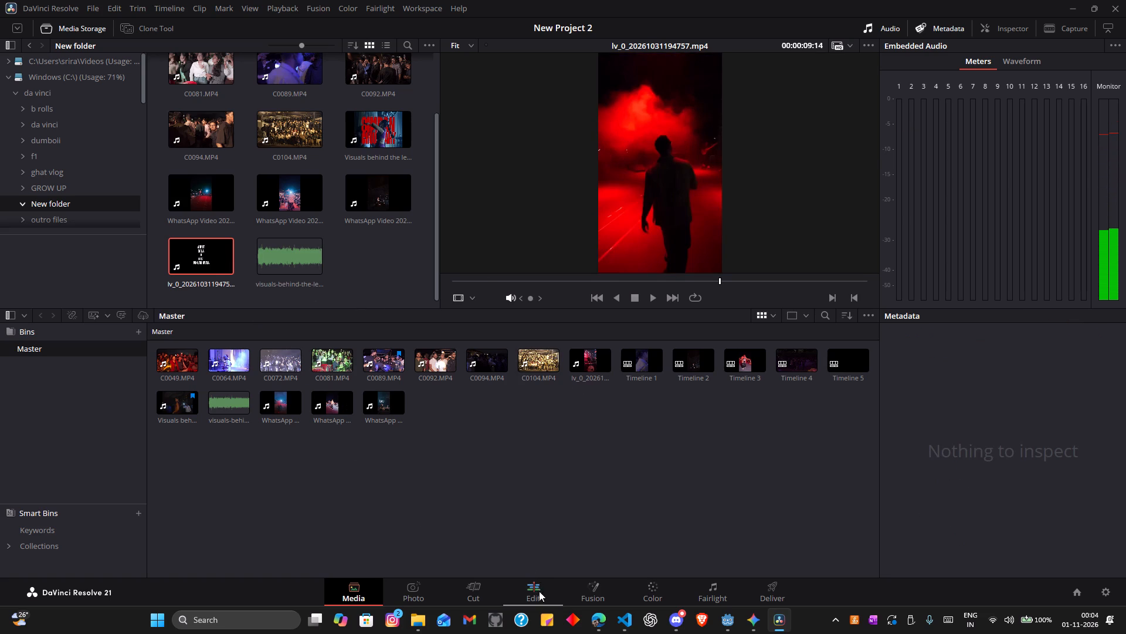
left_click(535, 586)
Place the clip lv_0_20261031194757.mp4 from the Master bin at the start of the empty timeline, 01:00:00:00.
scroll(90, 81, "down", 6)
scroll(137, 141, "down", 3)
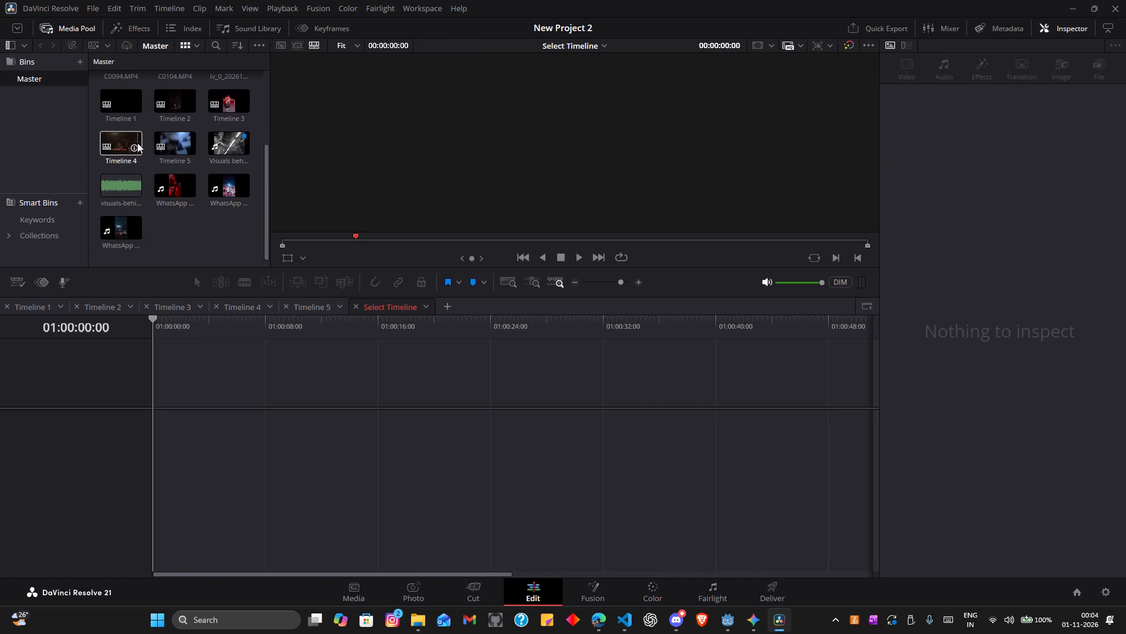
scroll(137, 143, "down", 1)
scroll(148, 189, "up", 3)
scroll(148, 189, "down", 1)
scroll(148, 189, "up", 9)
scroll(150, 186, "down", 1)
scroll(150, 186, "up", 1)
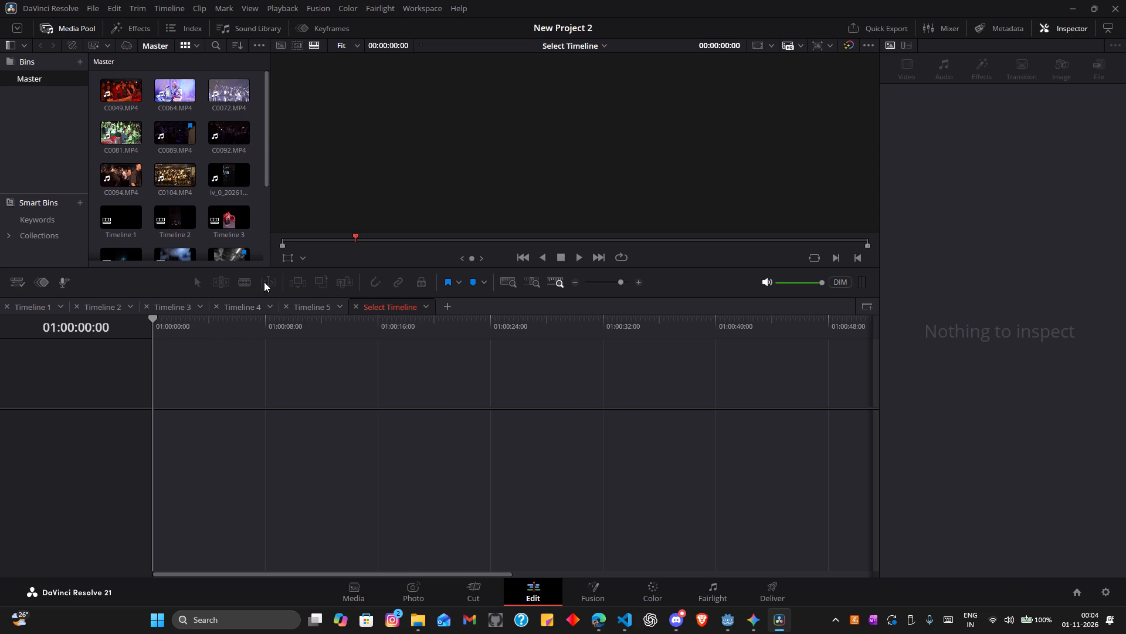
left_click_drag(228, 177, 225, 387)
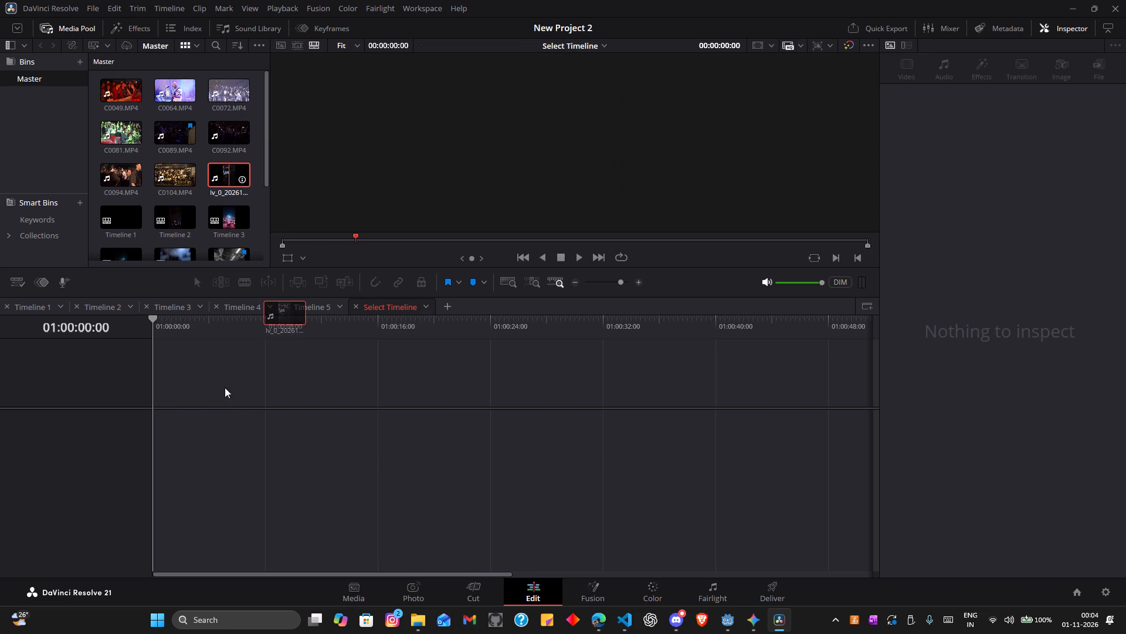
left_click_drag(225, 387, 148, 399)
Play the new timeline from its beginning and stop at 01:00:04:12, just after the ARPIT BALA X LAST MINUTE INDIA title.
left_click(583, 256)
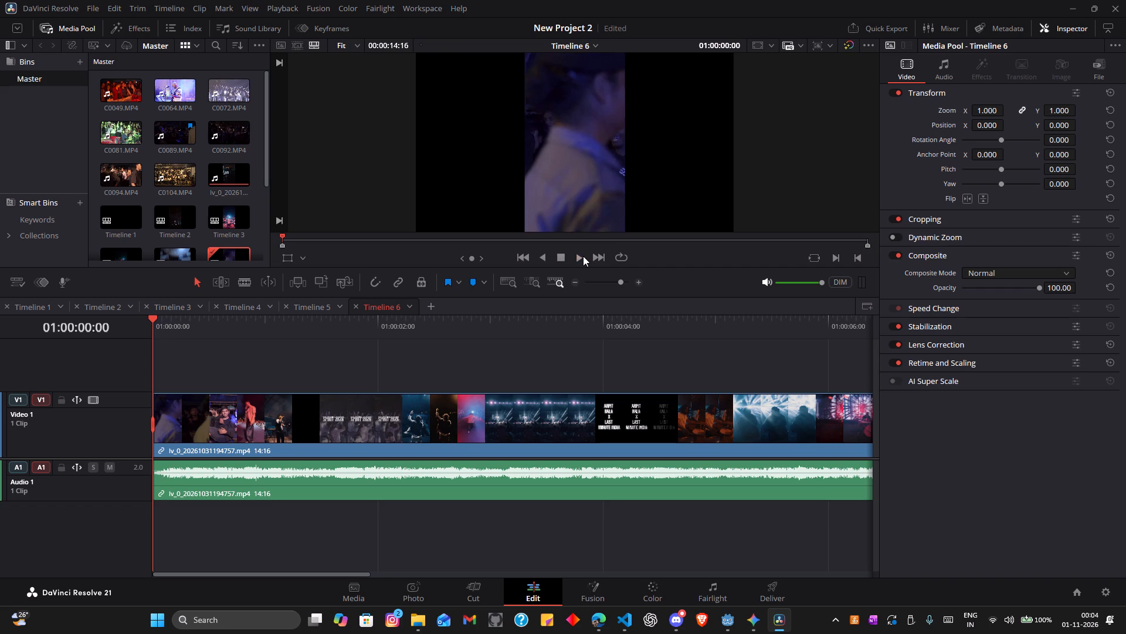
left_click(563, 255)
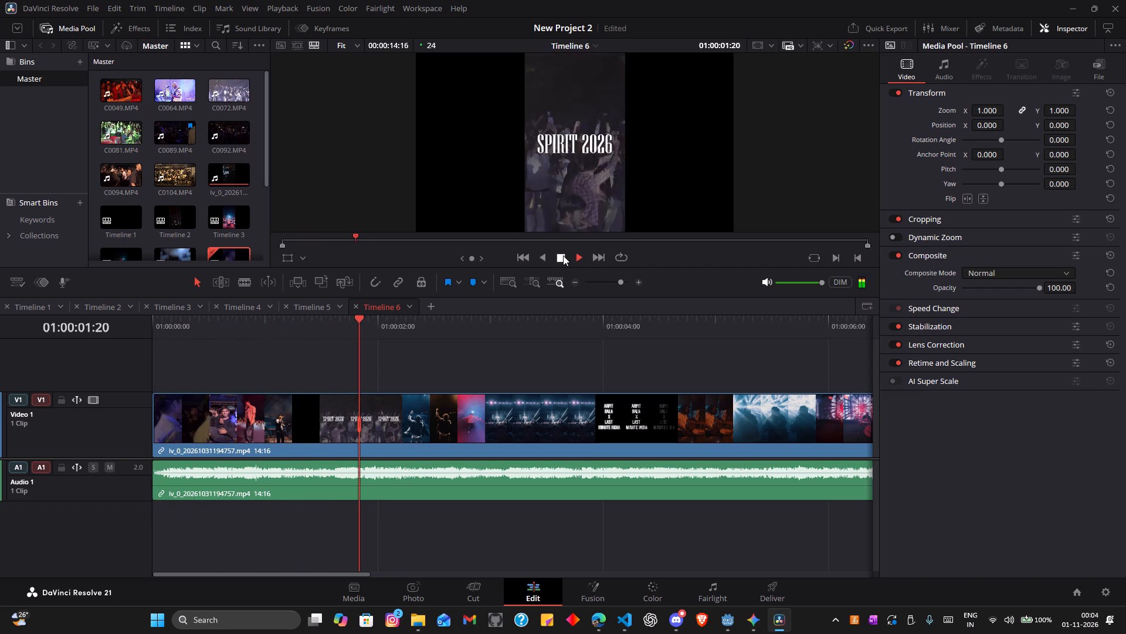
left_click(576, 259)
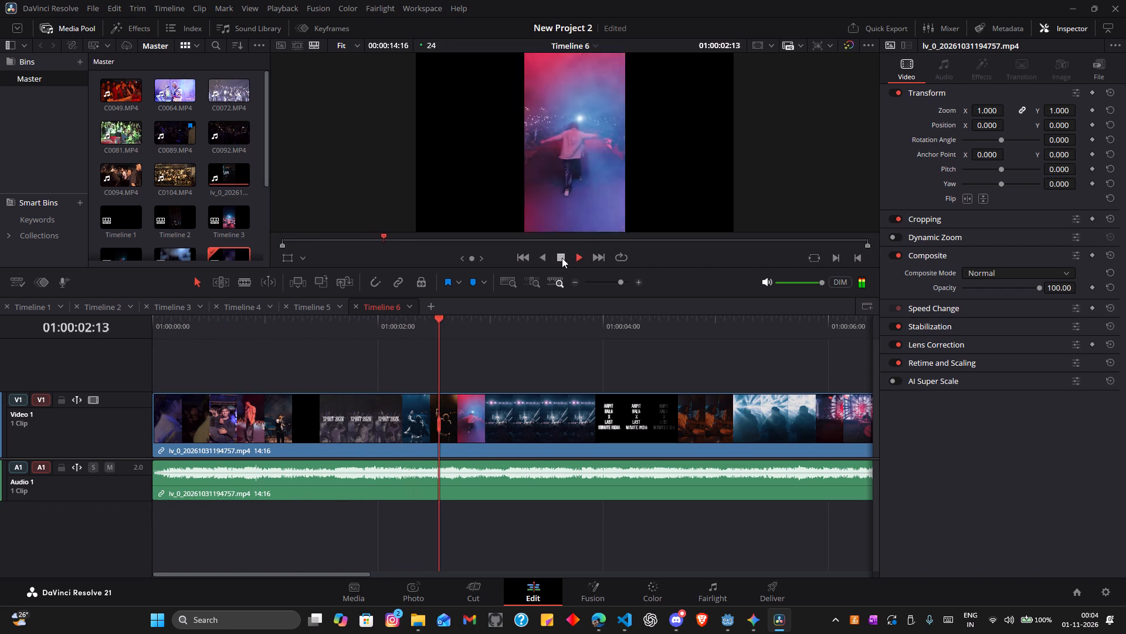
left_click(561, 255)
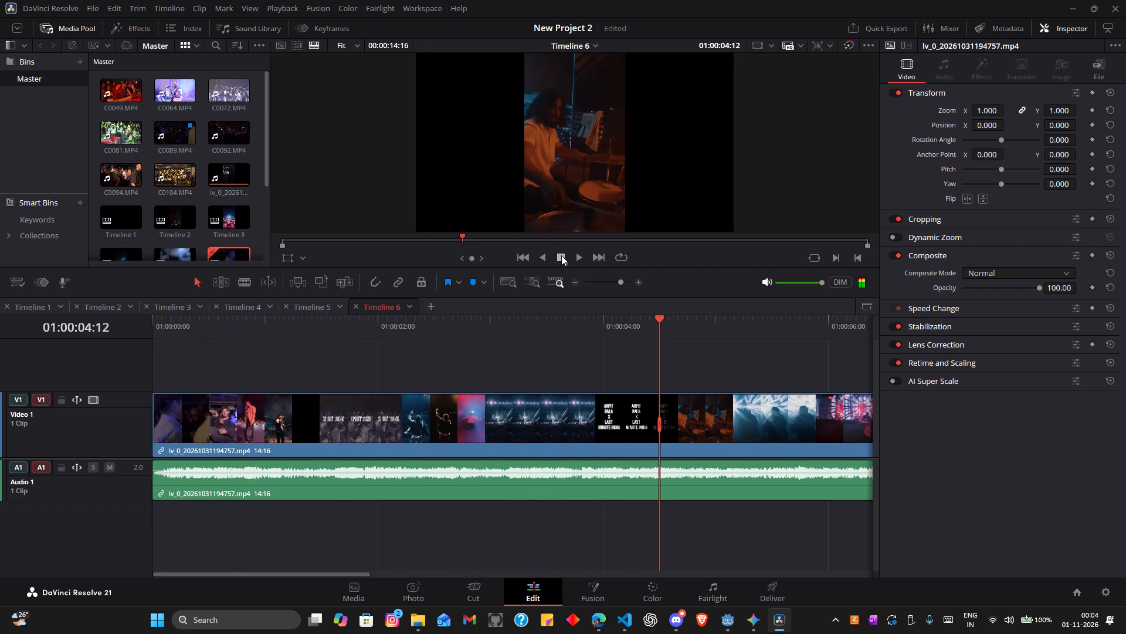
Step back frame by frame to 01:00:03:22, where the ARPIT BALA X LAST MINUTE INDIA title begins.
key("Left")
key("Left")
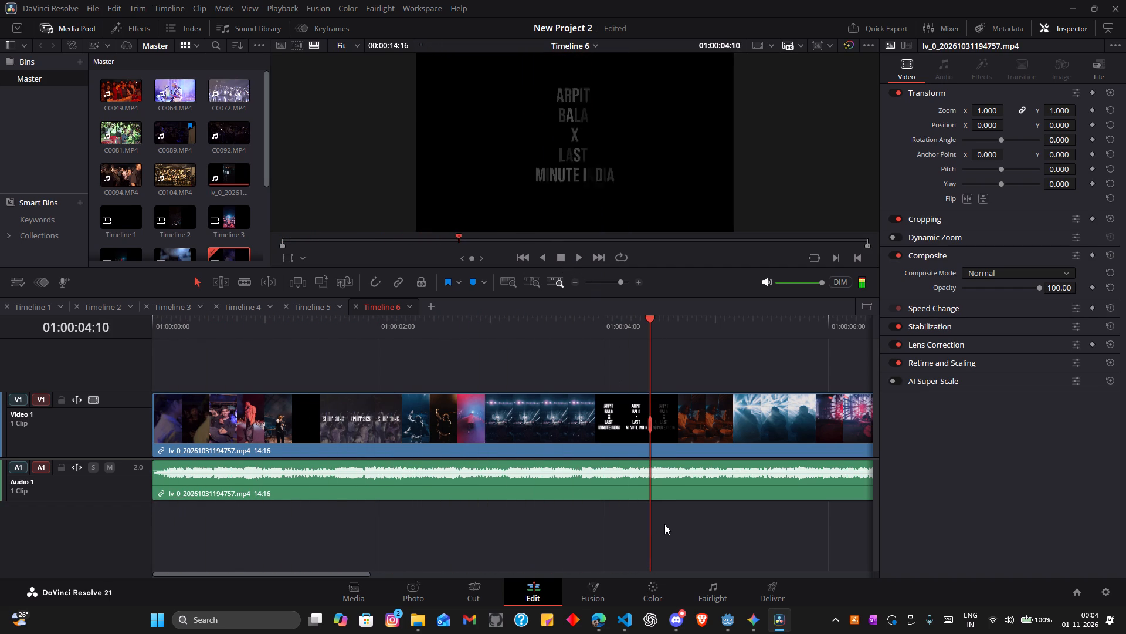
key("Left")
key("Left")
key("Left")
key("Left")
key("Left")
key("Left")
key("Left")
key("Left")
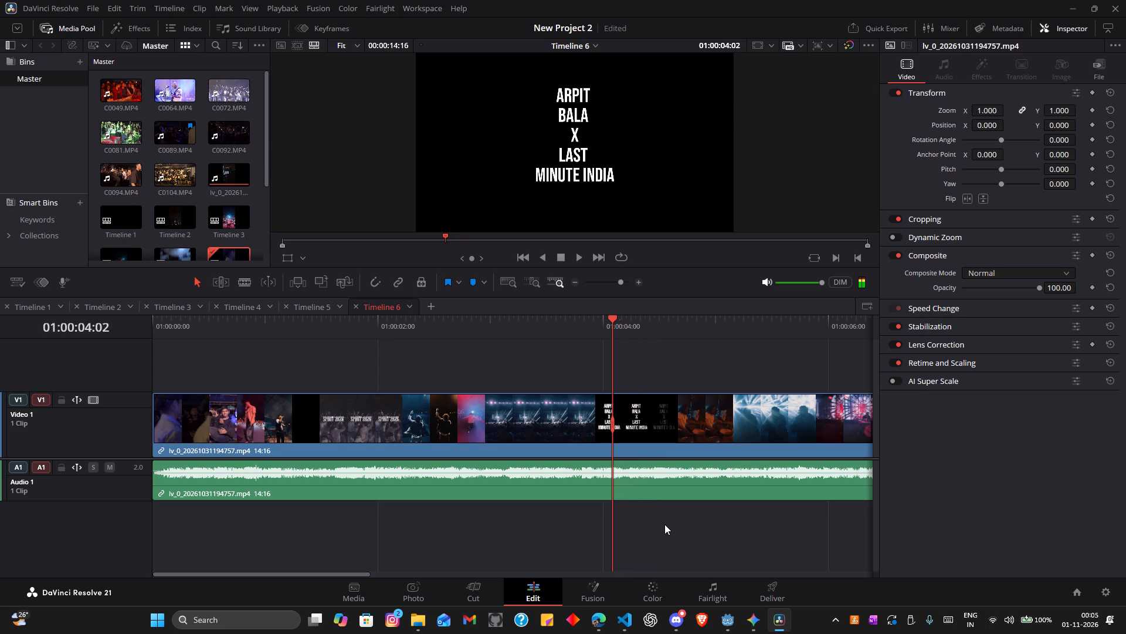
key("Left")
key("Left")
key("Left")
key("Left")
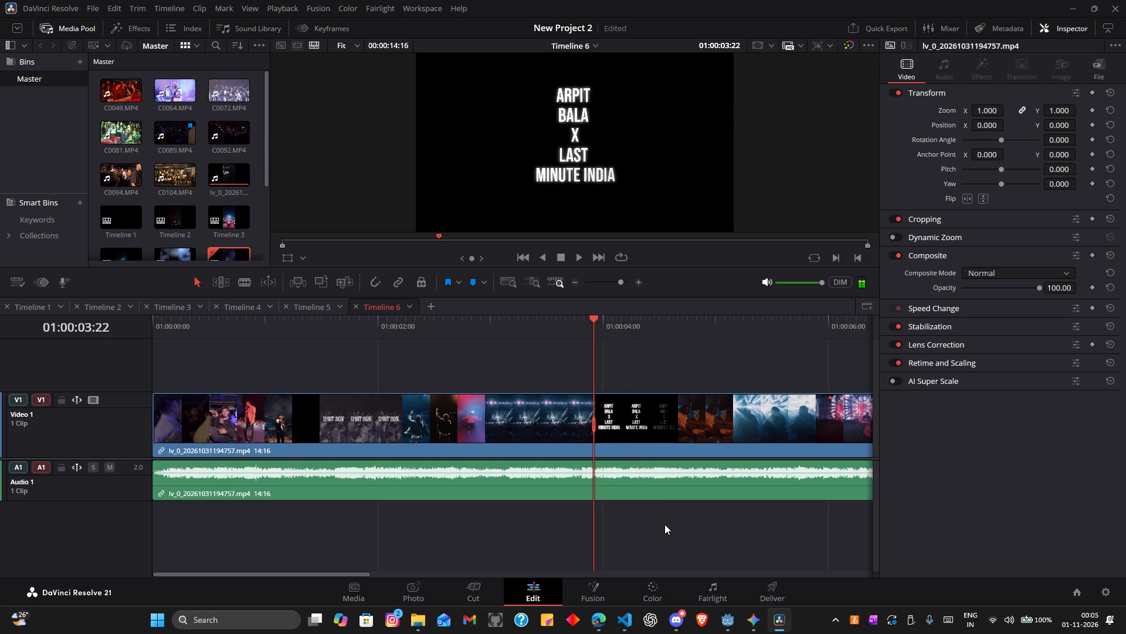
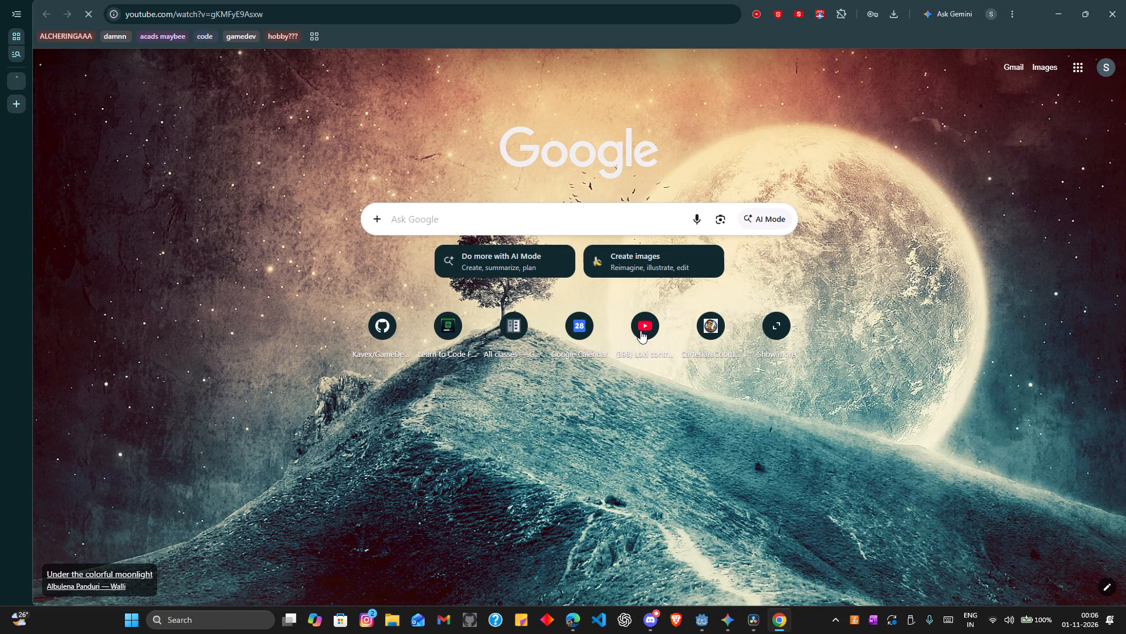
Open YouTube in Chrome, pause the Loki video it starts with, and search for "invert flash davinci resolve".
left_click(643, 330)
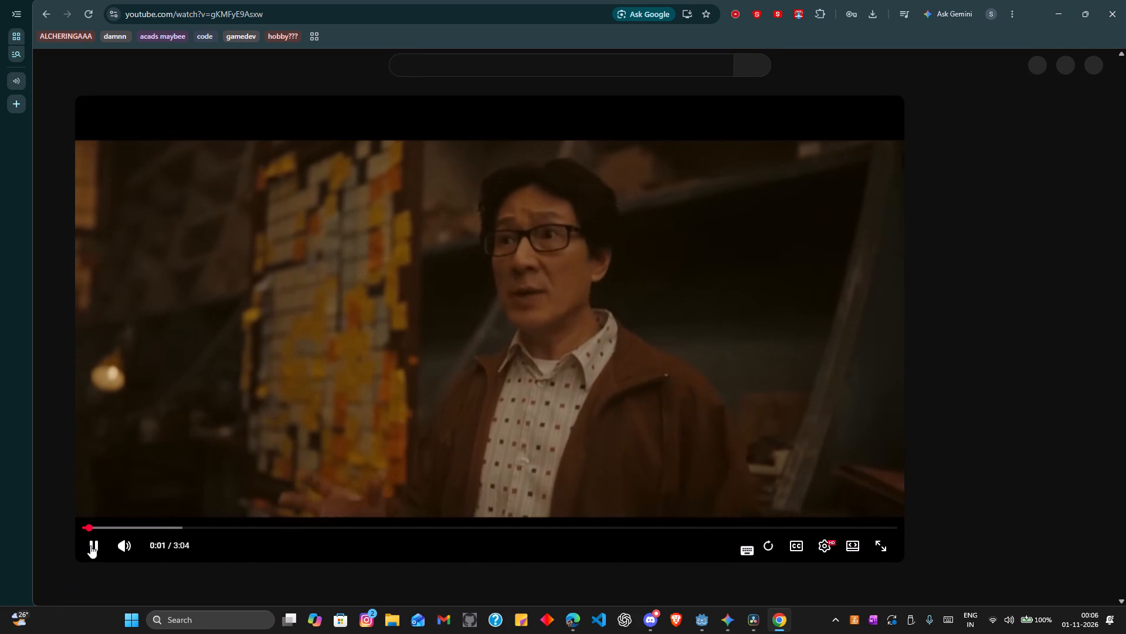
left_click(91, 544)
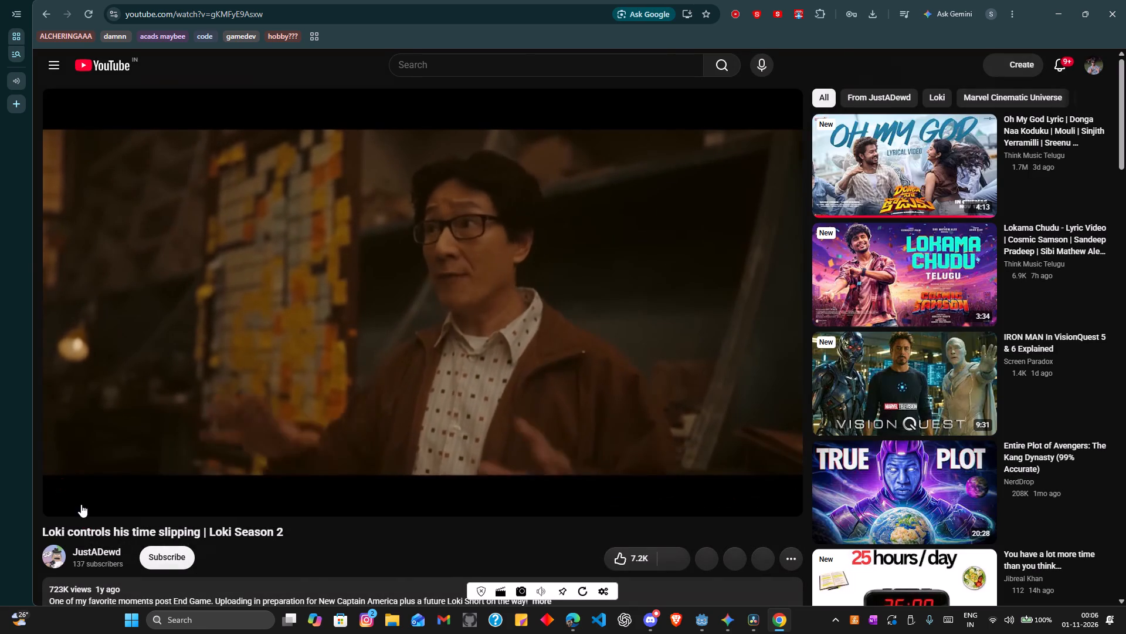
left_click(69, 500)
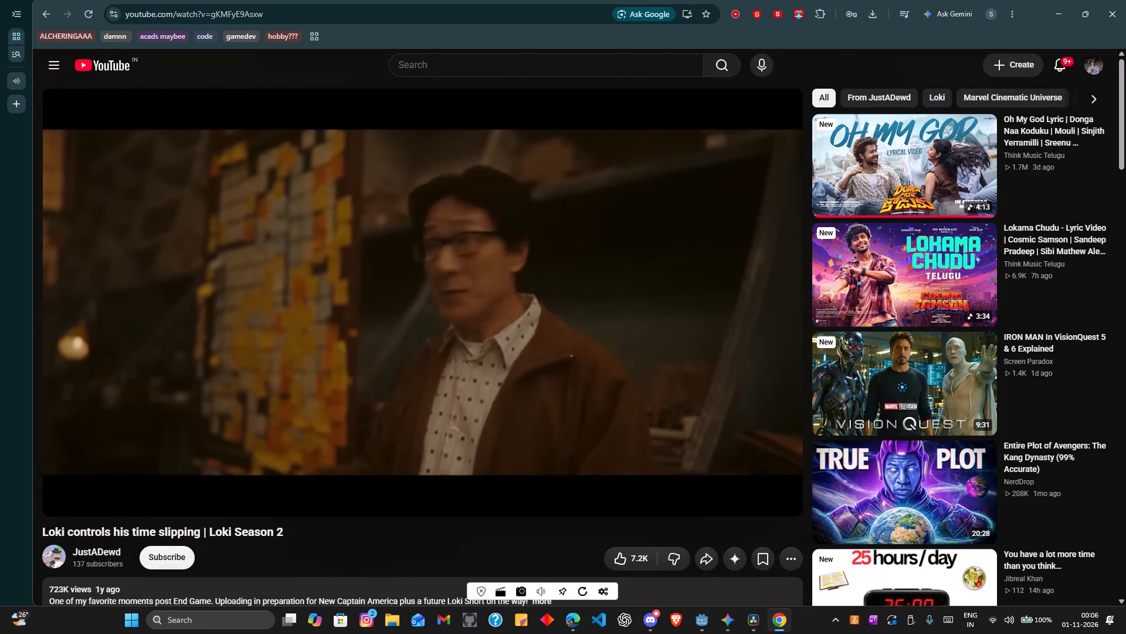
left_click(535, 68)
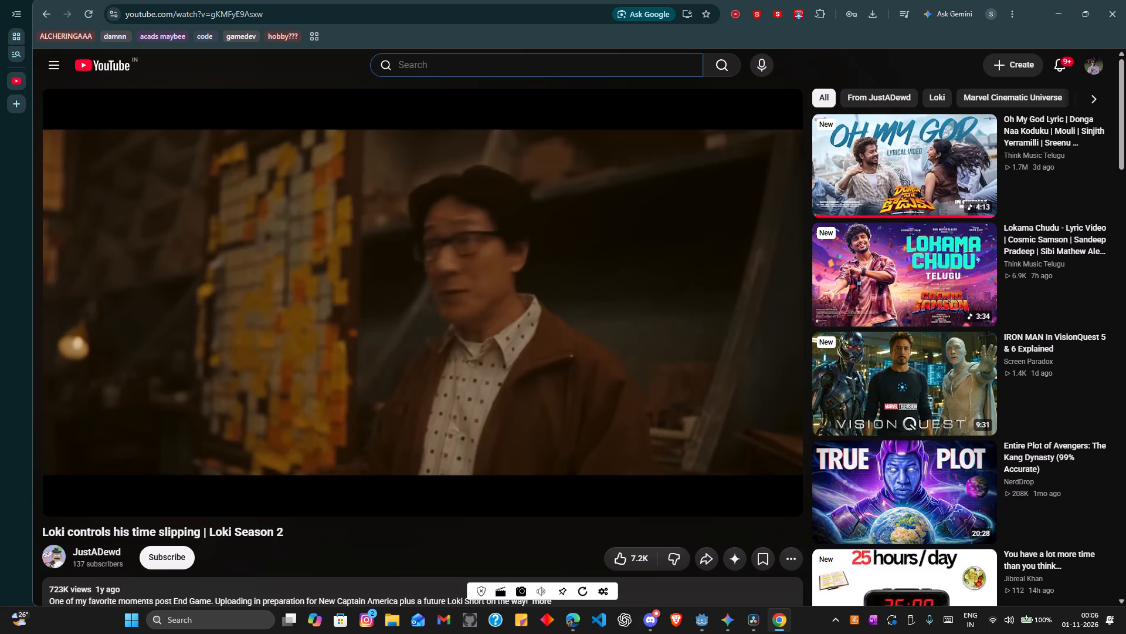
type("INVERT F")
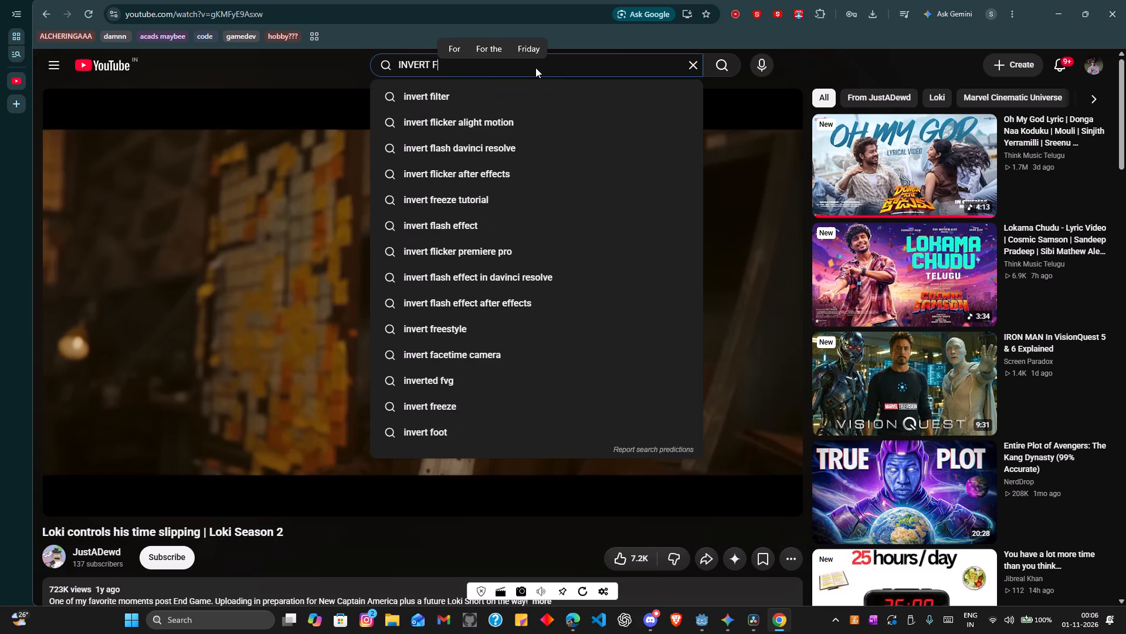
type("LASH")
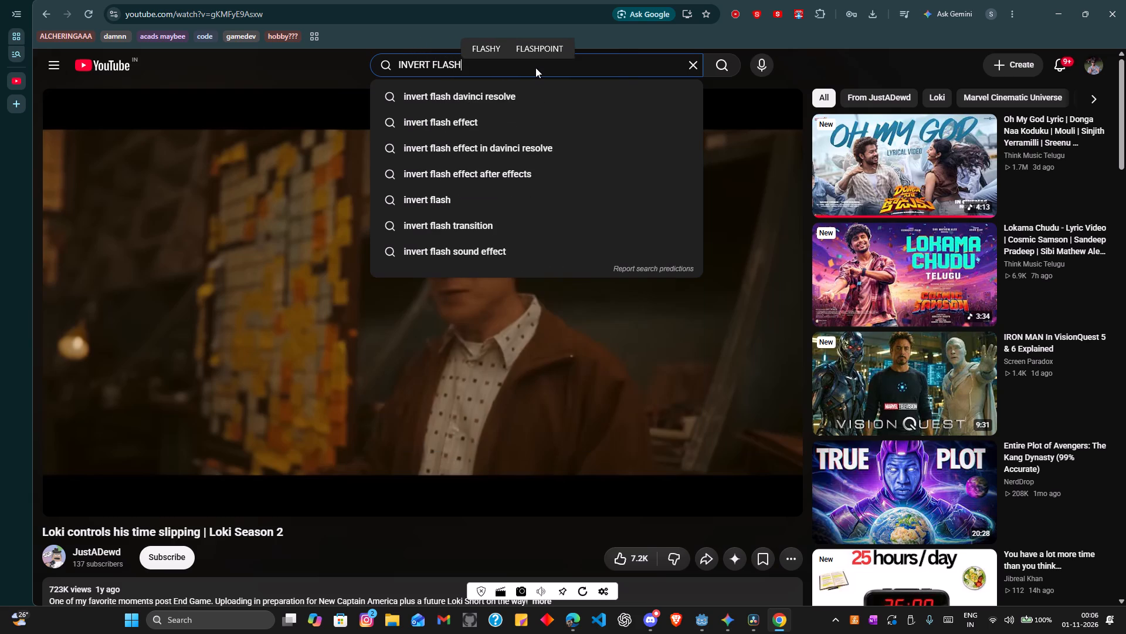
key("space")
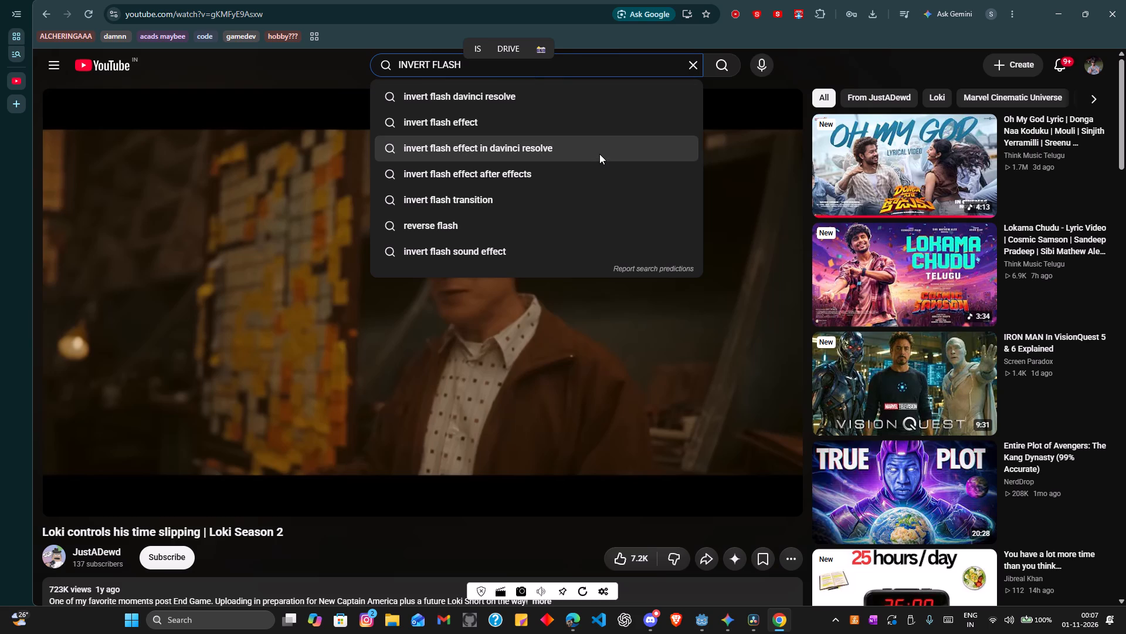
left_click(611, 101)
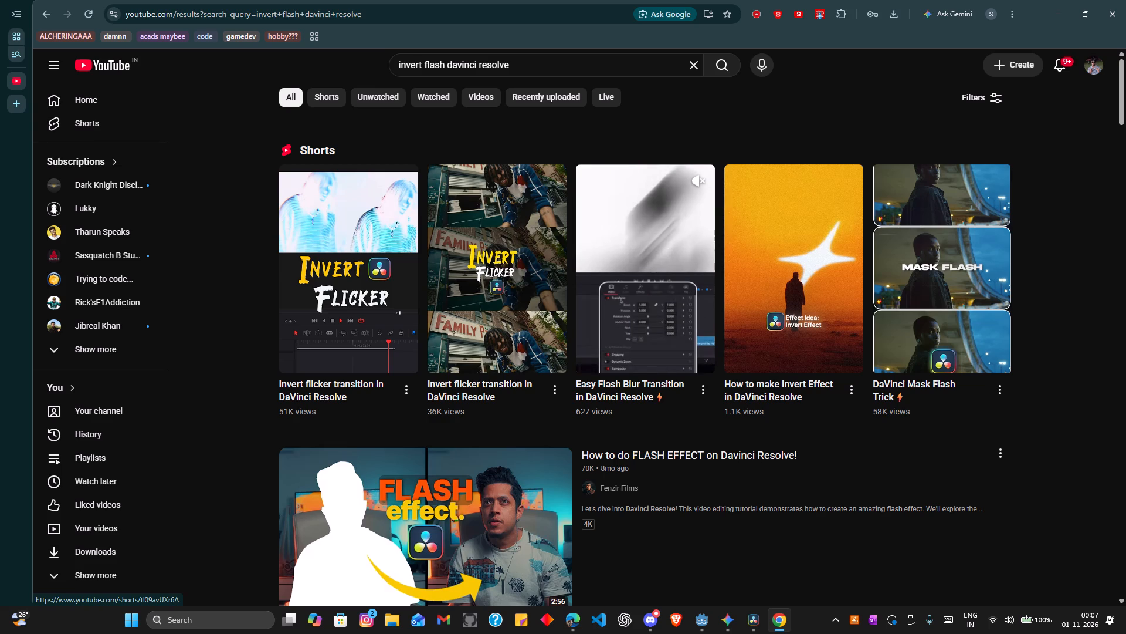
Watch the short Easy Flash Blur Transition in DaVinci Resolve and pause it at the Invert Color and Directional Blur settings.
left_click(663, 283)
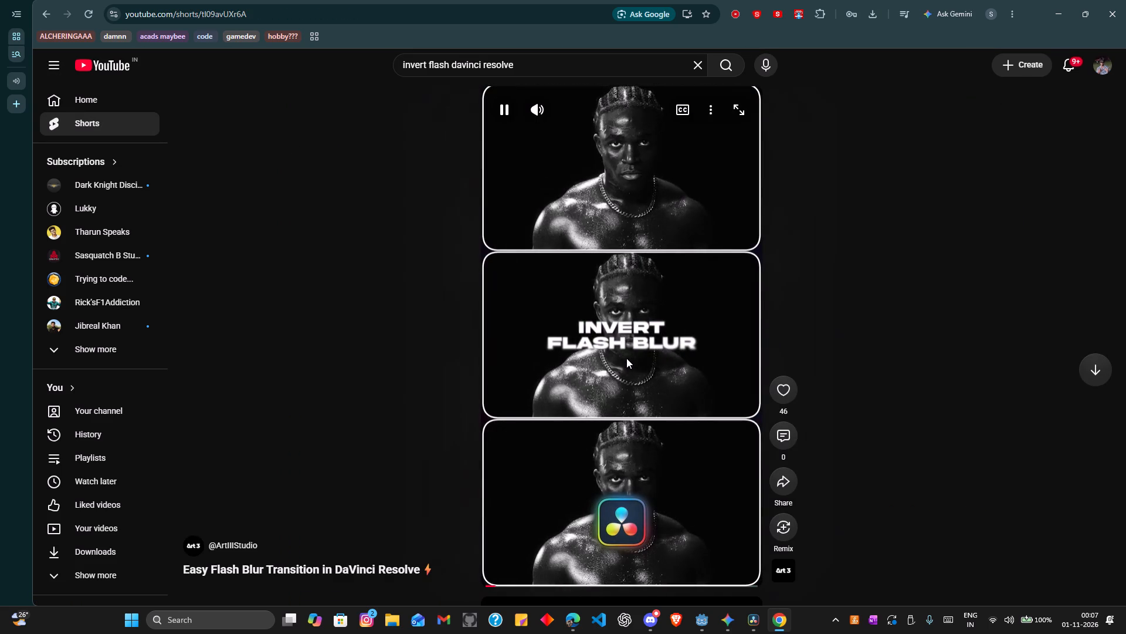
left_click(626, 358)
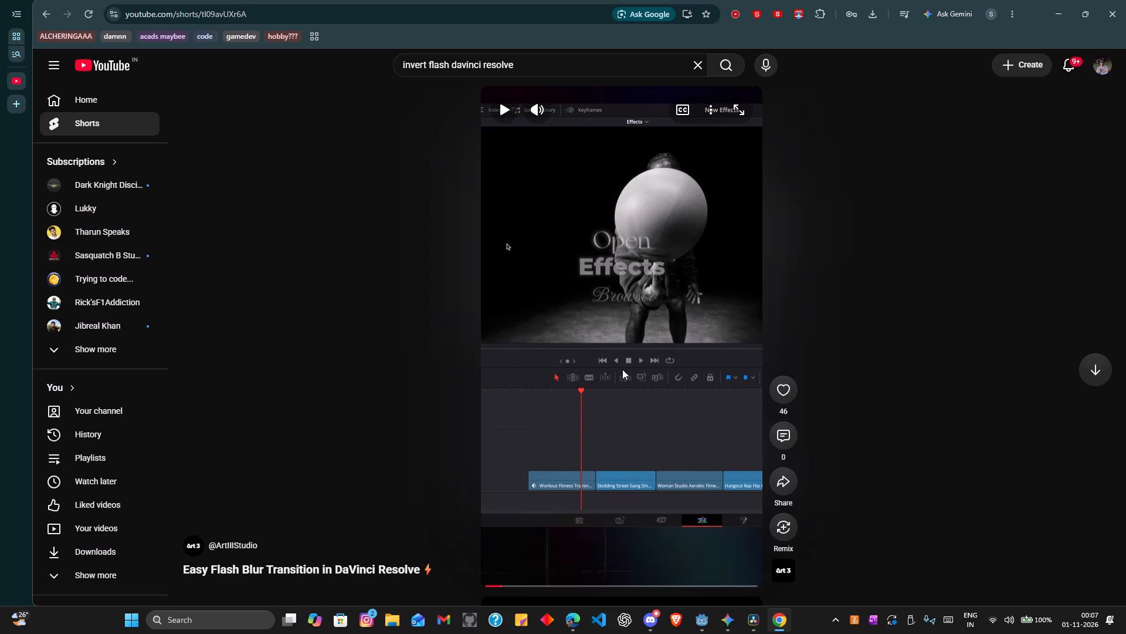
left_click(628, 315)
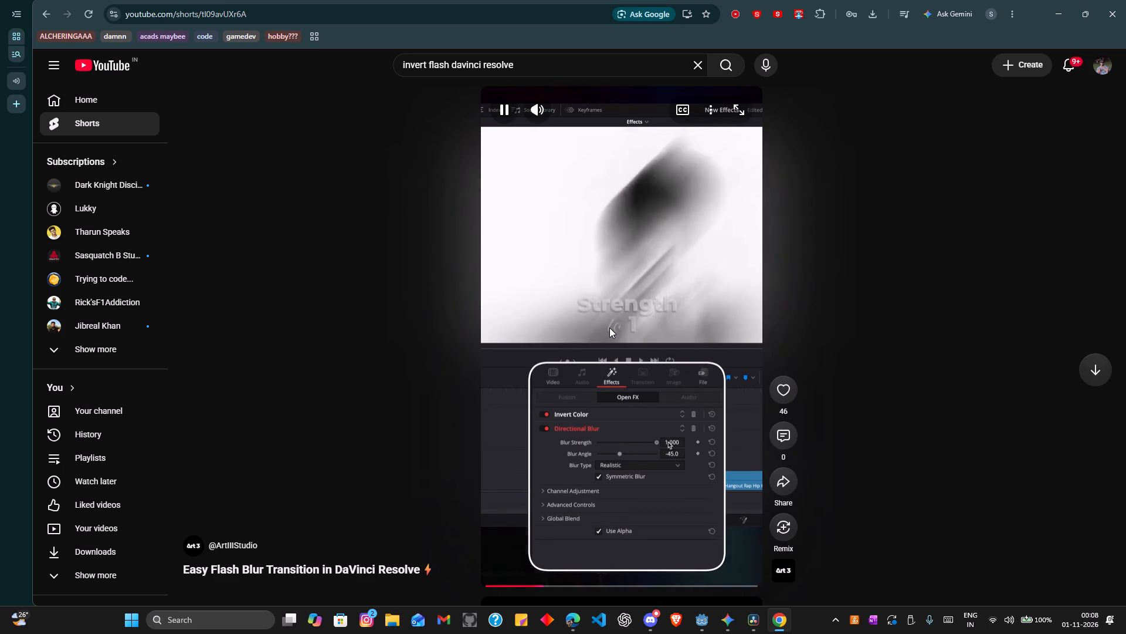
left_click(611, 328)
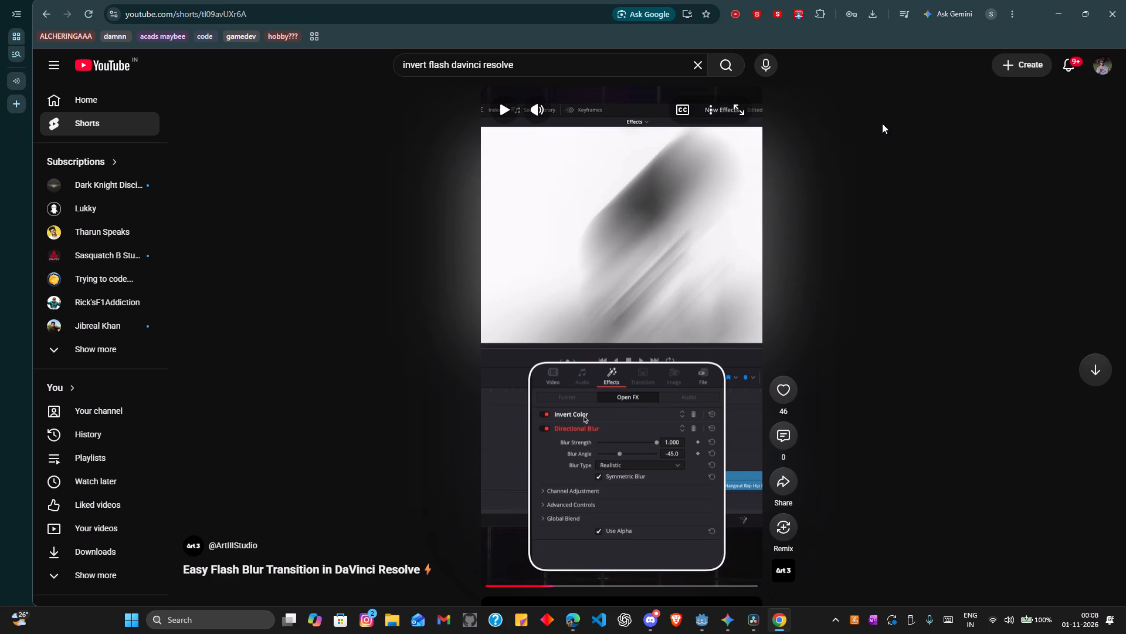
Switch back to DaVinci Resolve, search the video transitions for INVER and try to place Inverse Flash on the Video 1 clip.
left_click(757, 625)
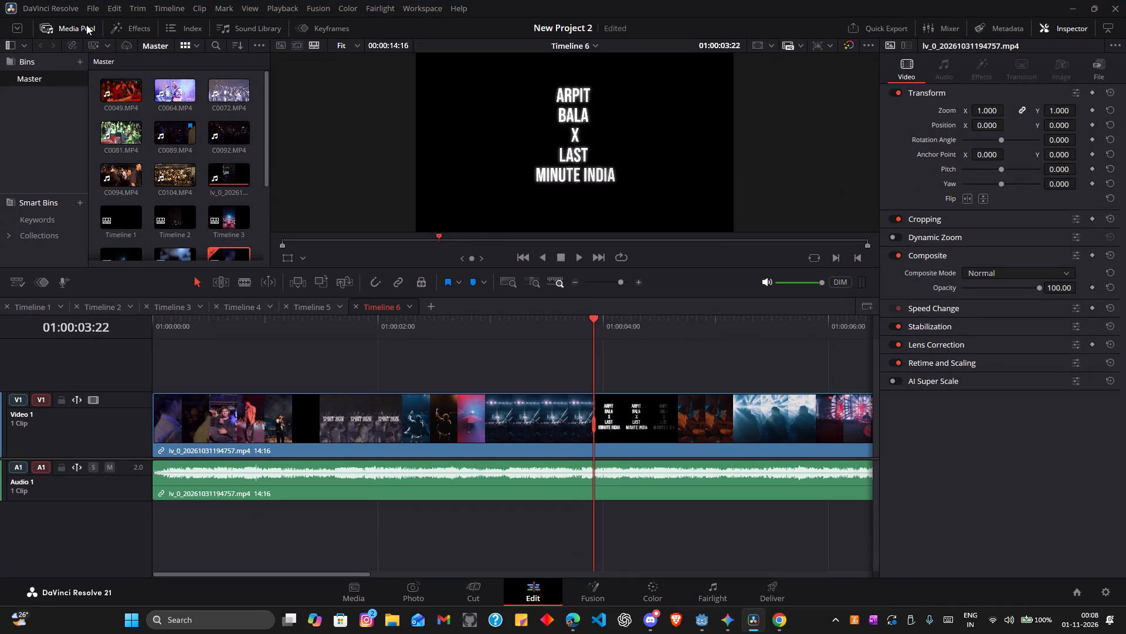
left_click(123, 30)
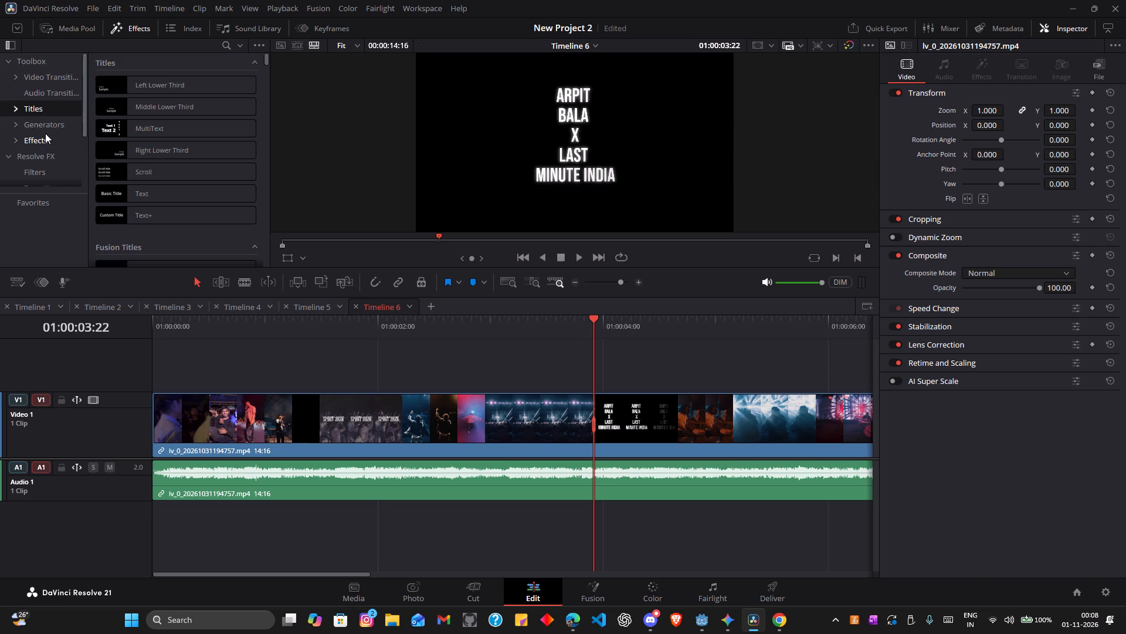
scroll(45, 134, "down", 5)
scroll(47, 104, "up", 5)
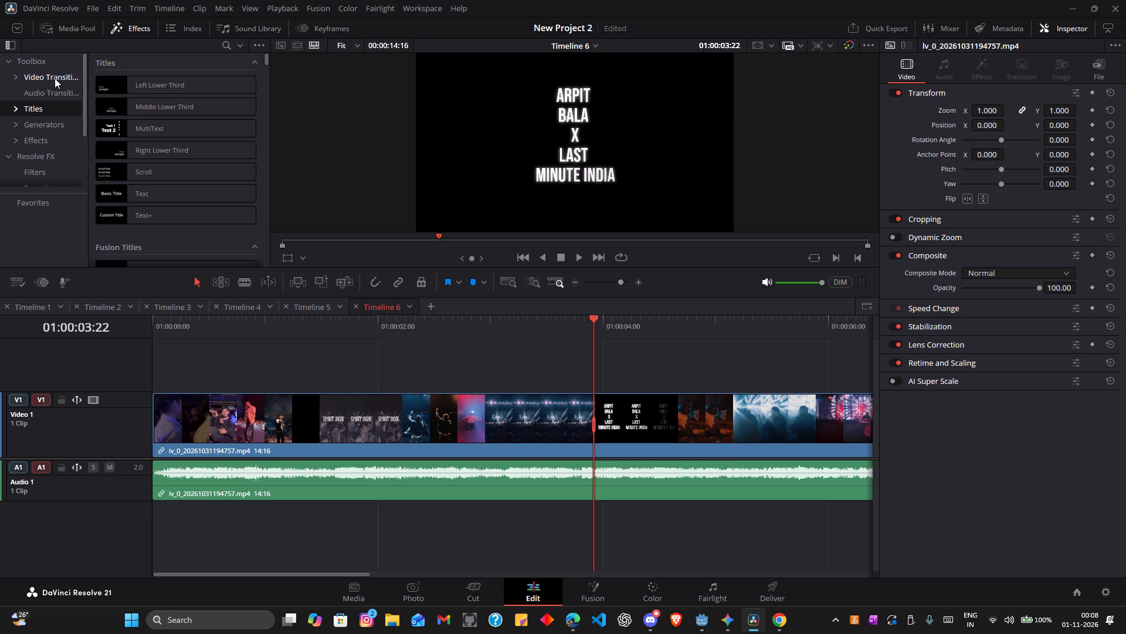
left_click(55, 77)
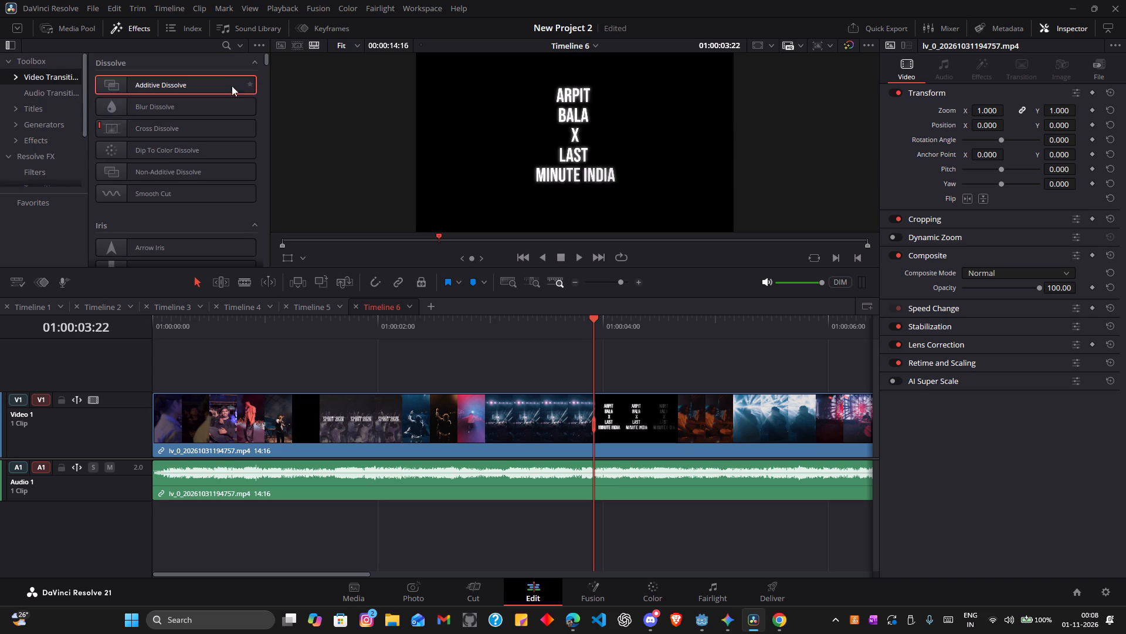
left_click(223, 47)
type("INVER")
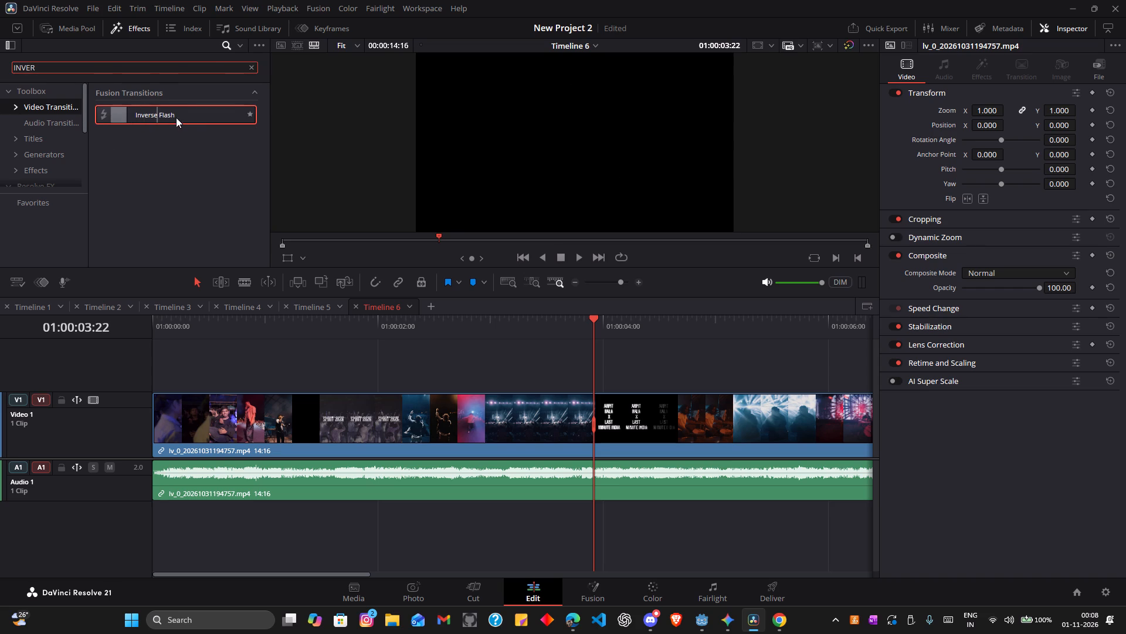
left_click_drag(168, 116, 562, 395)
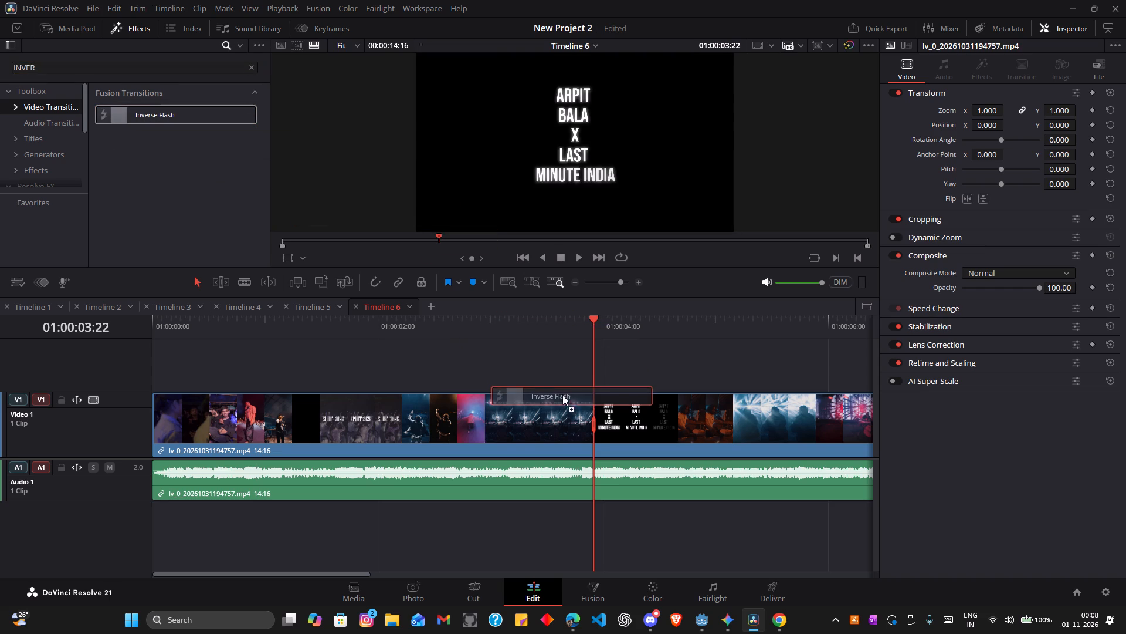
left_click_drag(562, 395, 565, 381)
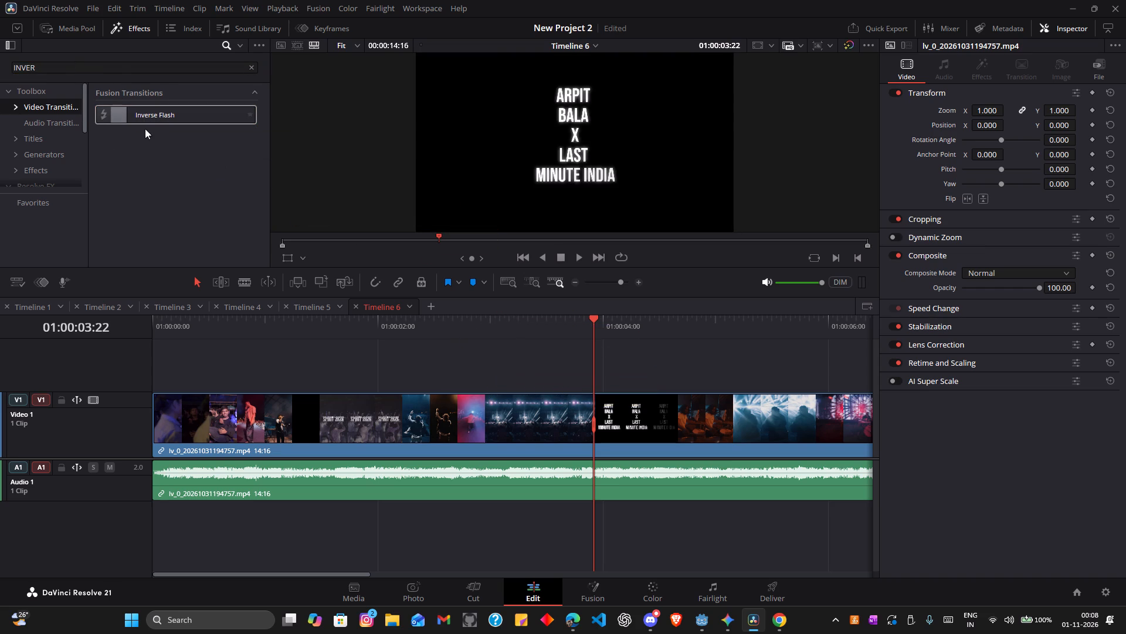
Search the video transitions again for INVERT and clear the search text.
left_click(252, 68)
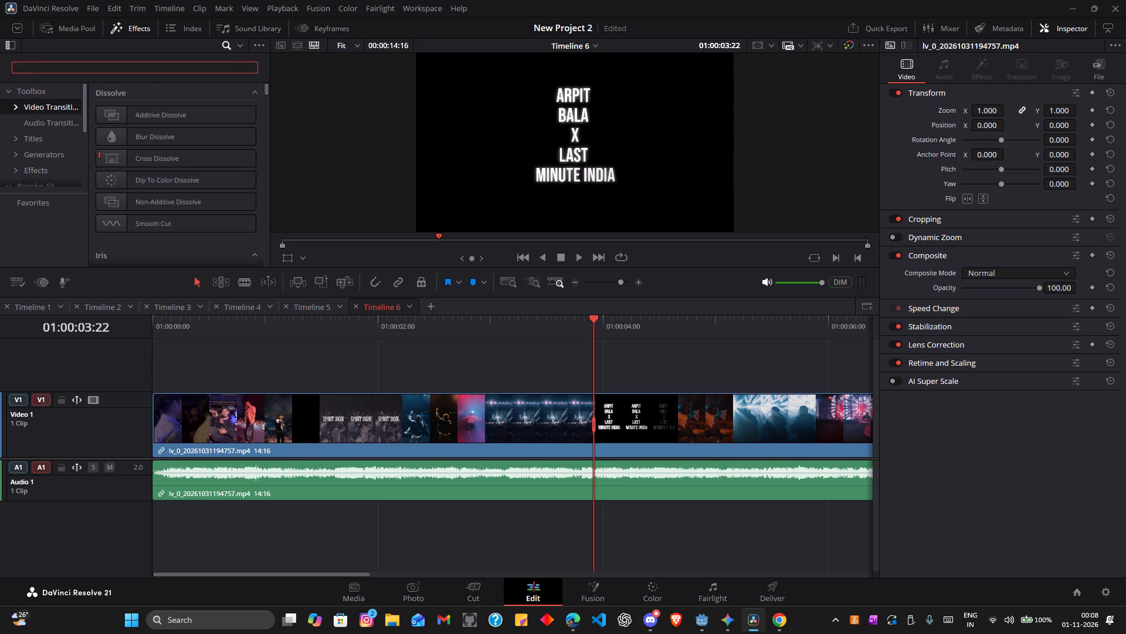
type("INVERT")
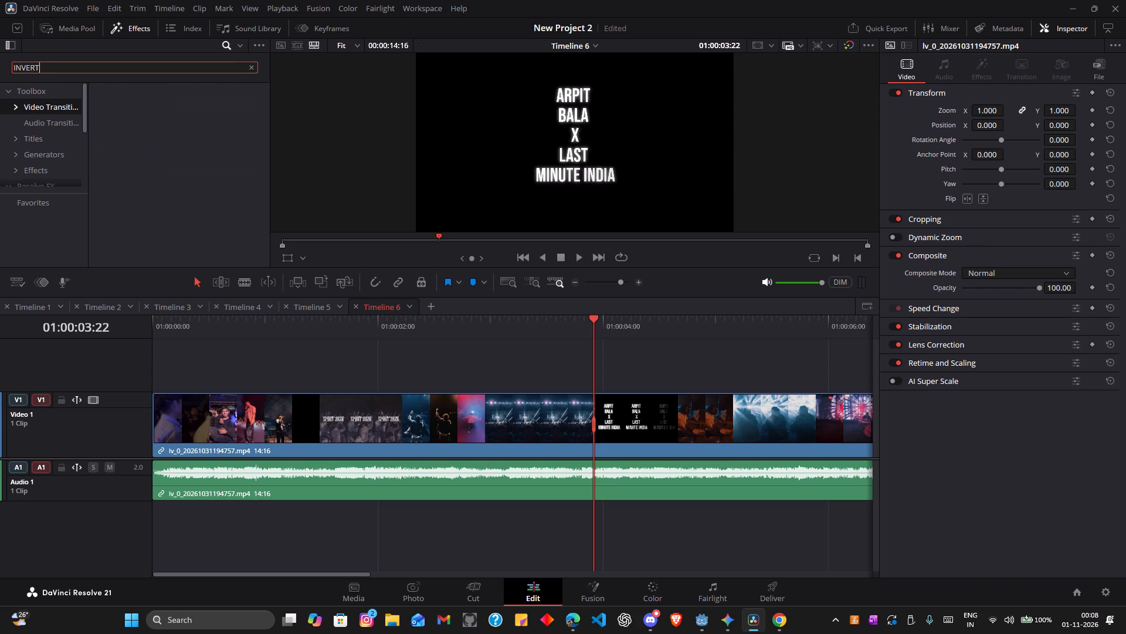
key("BackSpace")
key("BackSpace")
key("BackSpace")
key("BackSpace")
key("BackSpace")
key("BackSpace")
key("BackSpace")
key("BackSpace")
key("BackSpace")
key("BackSpace")
key("BackSpace")
key("BackSpace")
key("BackSpace")
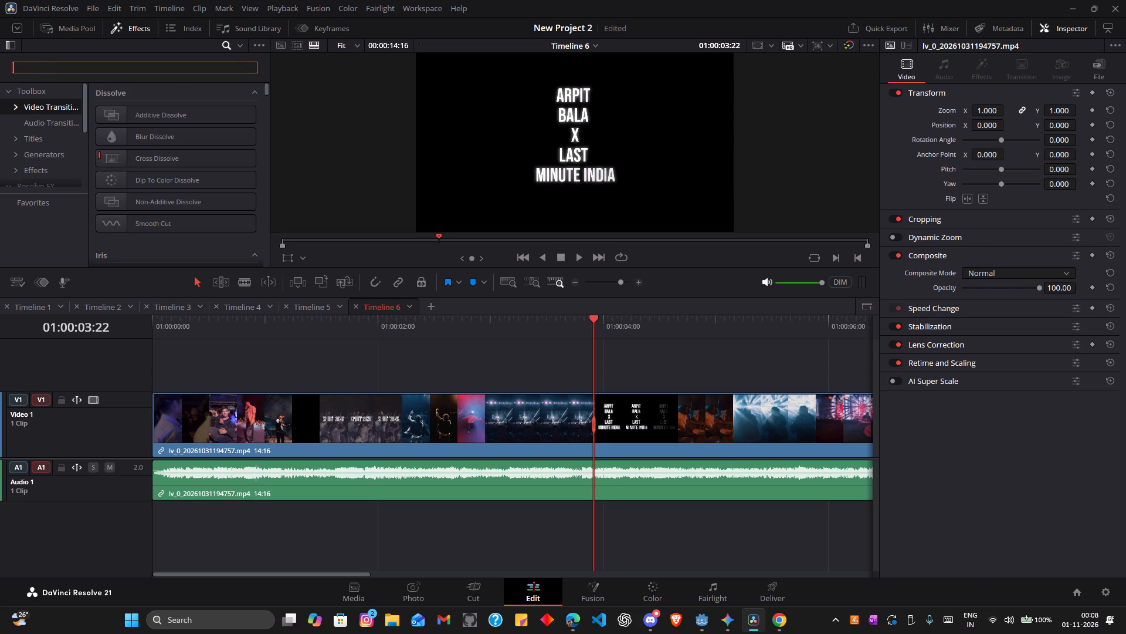
Look through the full list of video transitions for an invert or flash transition.
scroll(199, 182, "down", 4)
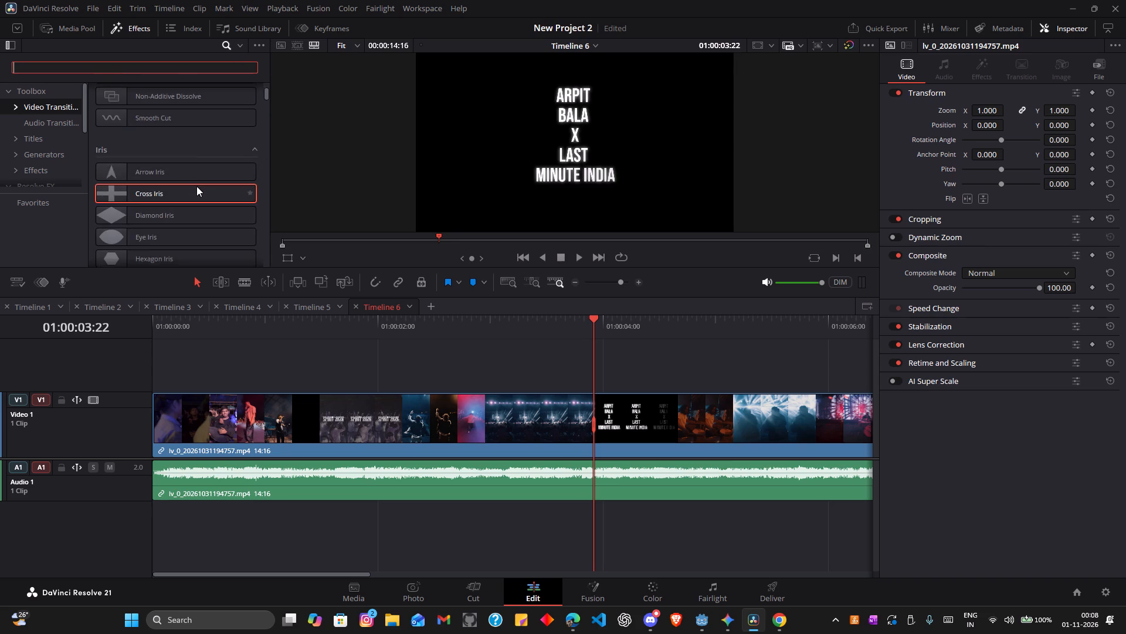
scroll(196, 193, "down", 4)
scroll(194, 190, "up", 1)
scroll(194, 191, "down", 6)
scroll(192, 190, "up", 1)
scroll(192, 190, "down", 9)
scroll(187, 187, "up", 1)
scroll(187, 187, "down", 3)
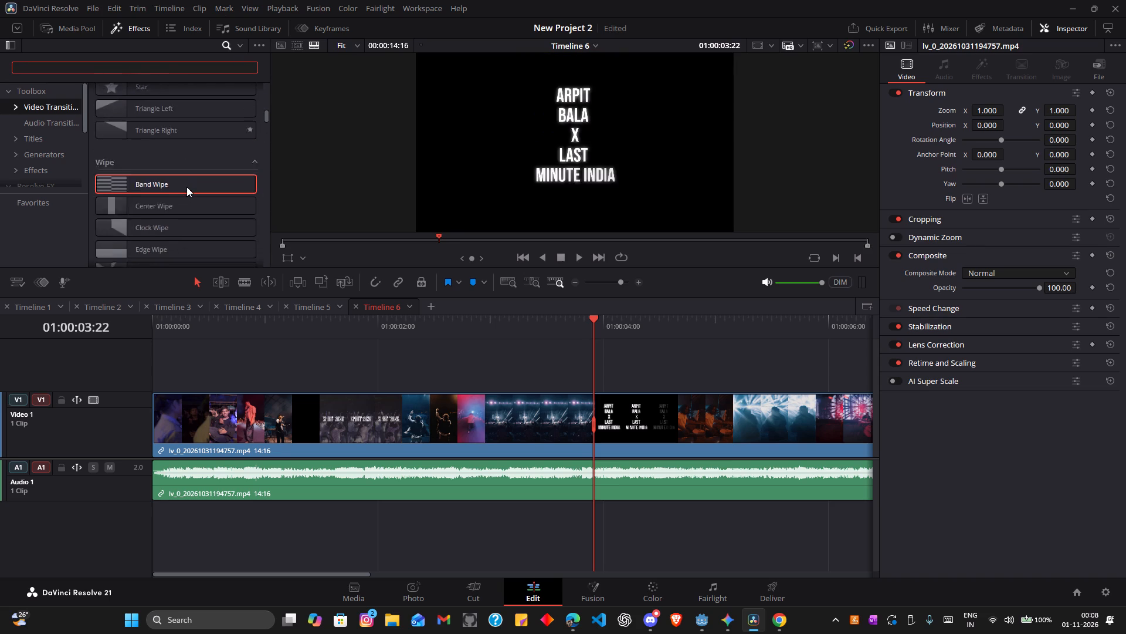
scroll(186, 187, "down", 7)
scroll(182, 184, "up", 1)
scroll(182, 184, "down", 10)
scroll(179, 184, "up", 1)
scroll(179, 185, "down", 7)
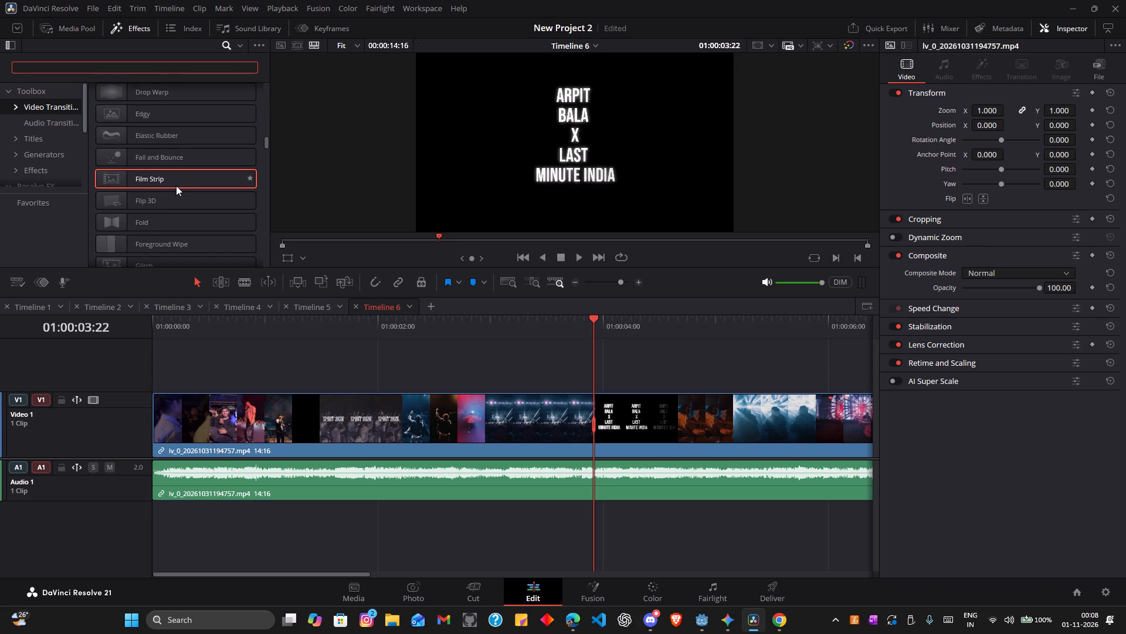
scroll(176, 184, "down", 4)
scroll(174, 186, "up", 1)
scroll(174, 186, "down", 7)
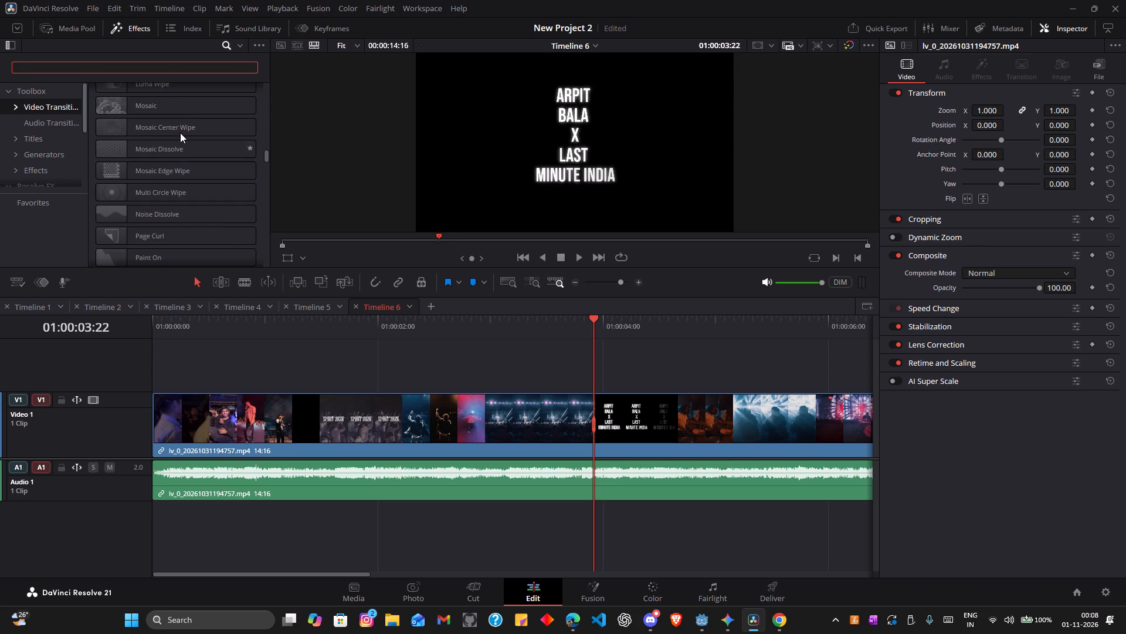
scroll(180, 133, "up", 3)
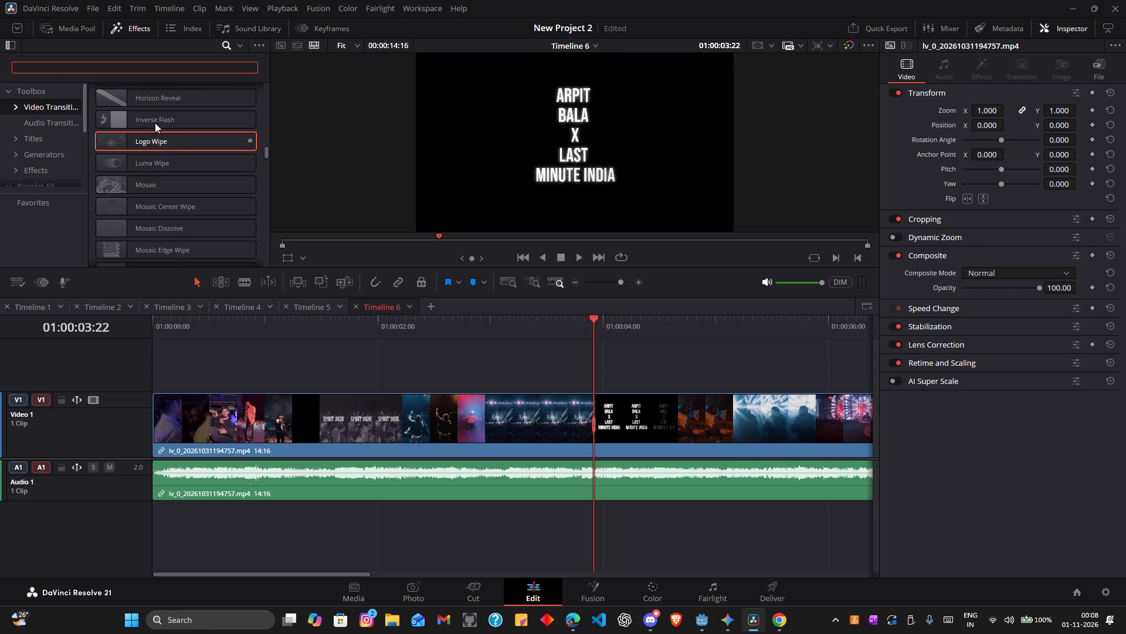
scroll(183, 144, "down", 5)
scroll(26, 119, "up", 4)
scroll(26, 120, "down", 4)
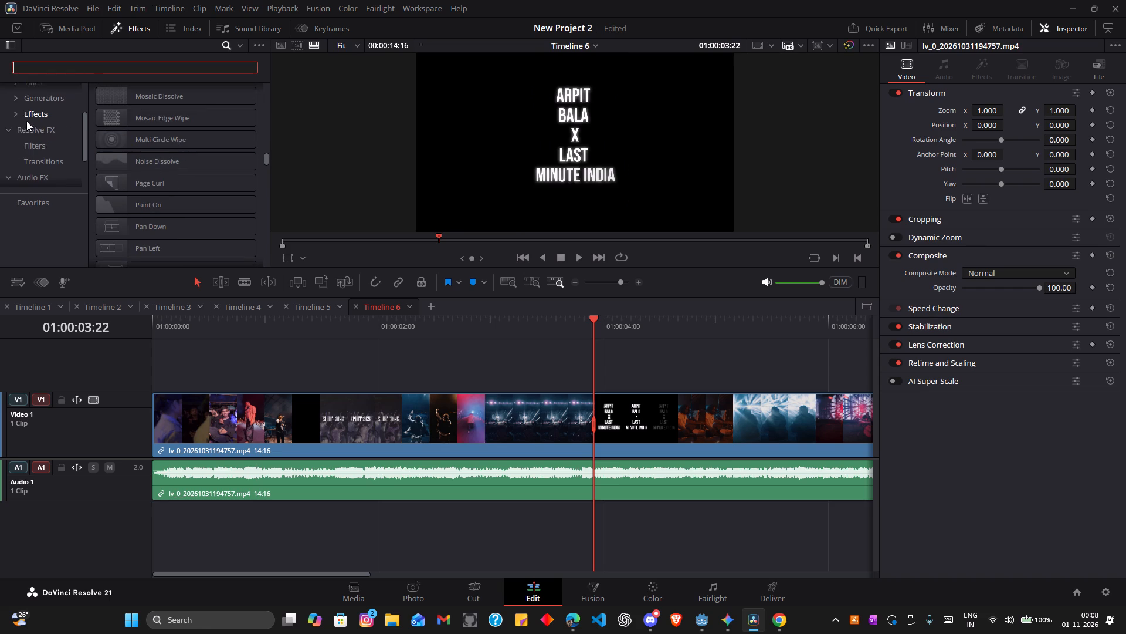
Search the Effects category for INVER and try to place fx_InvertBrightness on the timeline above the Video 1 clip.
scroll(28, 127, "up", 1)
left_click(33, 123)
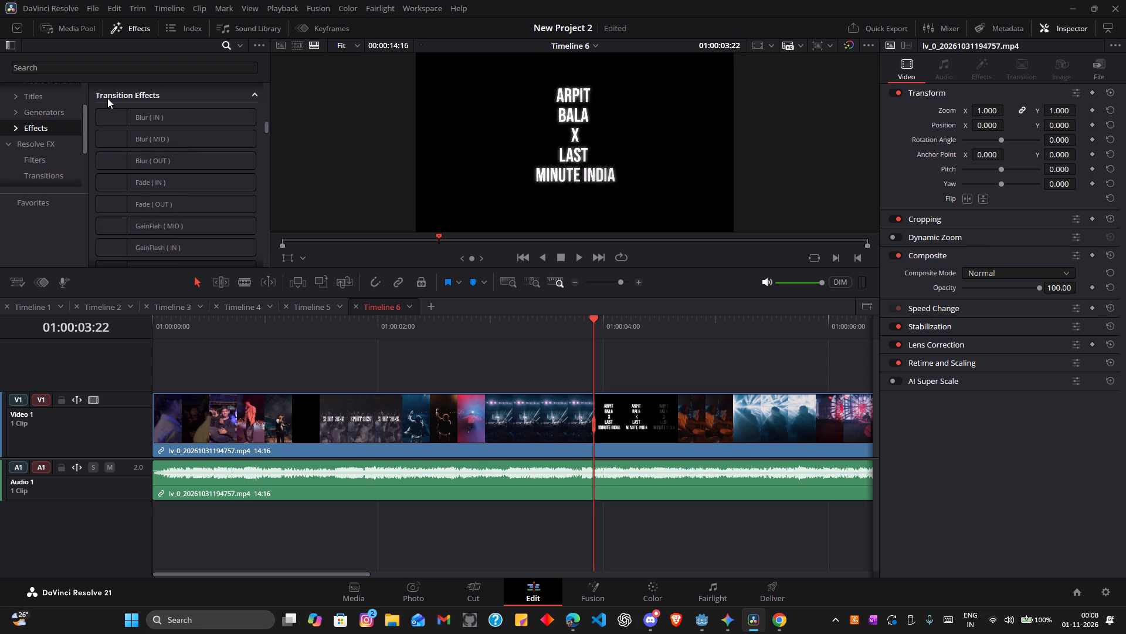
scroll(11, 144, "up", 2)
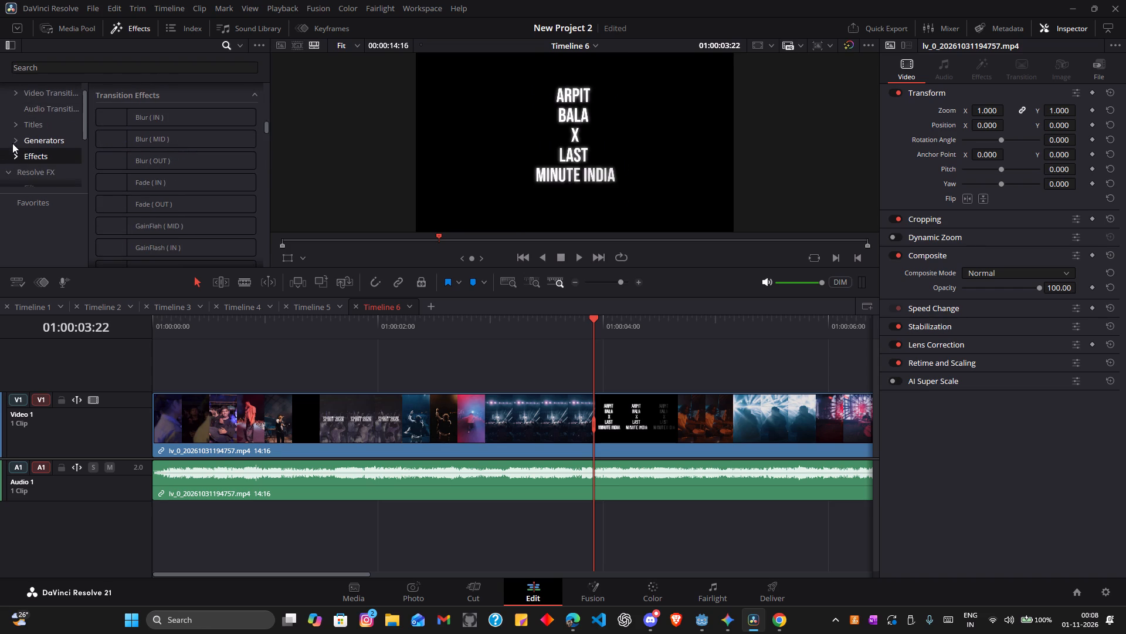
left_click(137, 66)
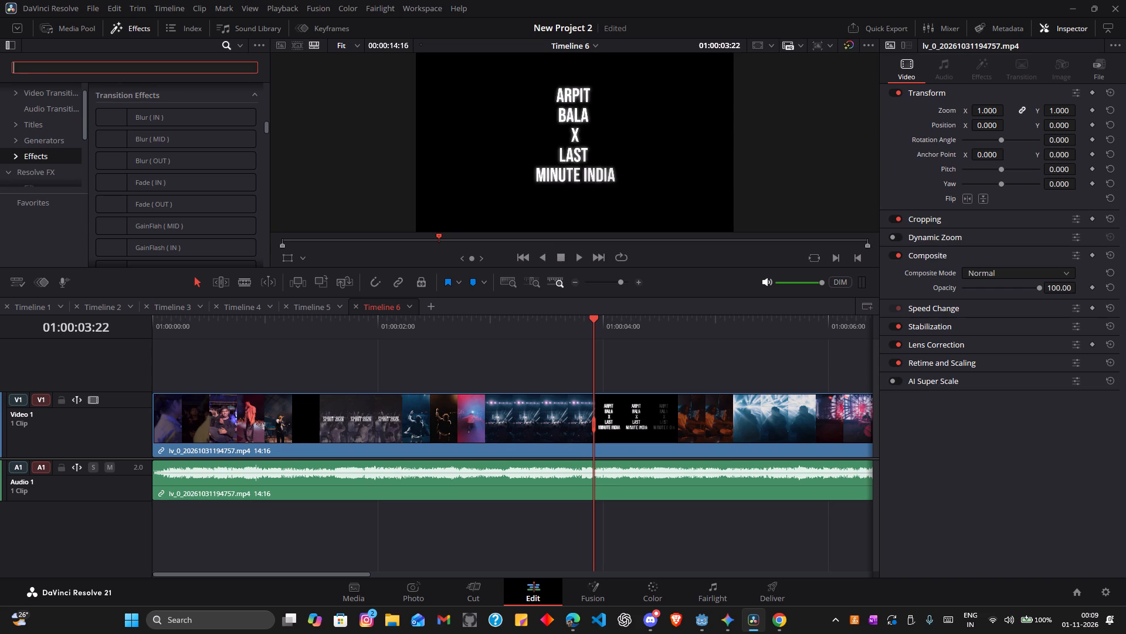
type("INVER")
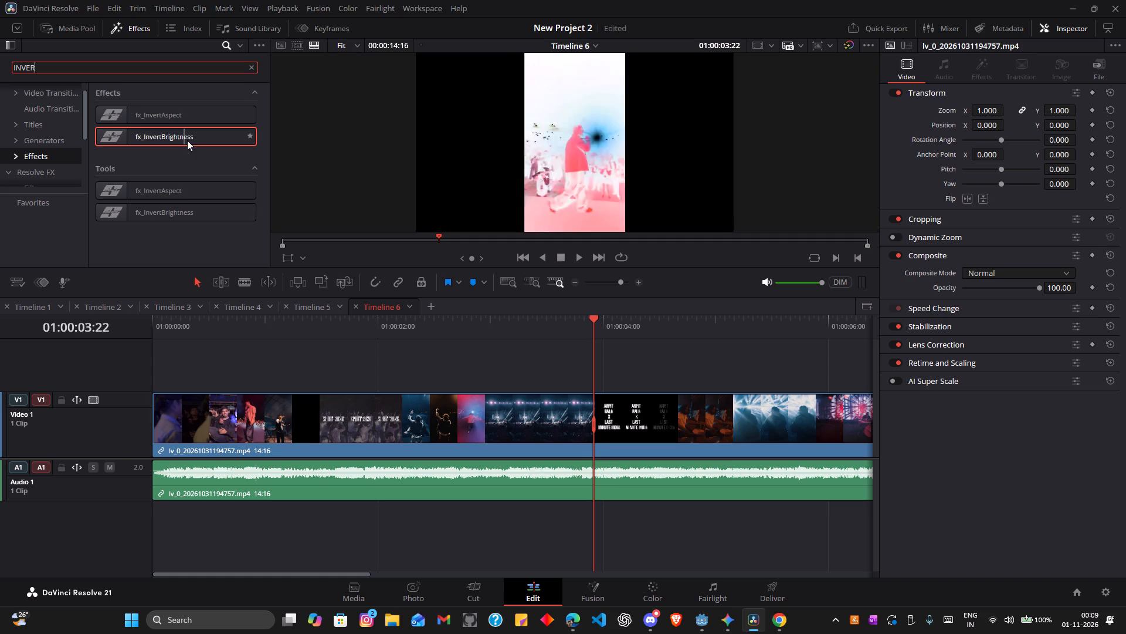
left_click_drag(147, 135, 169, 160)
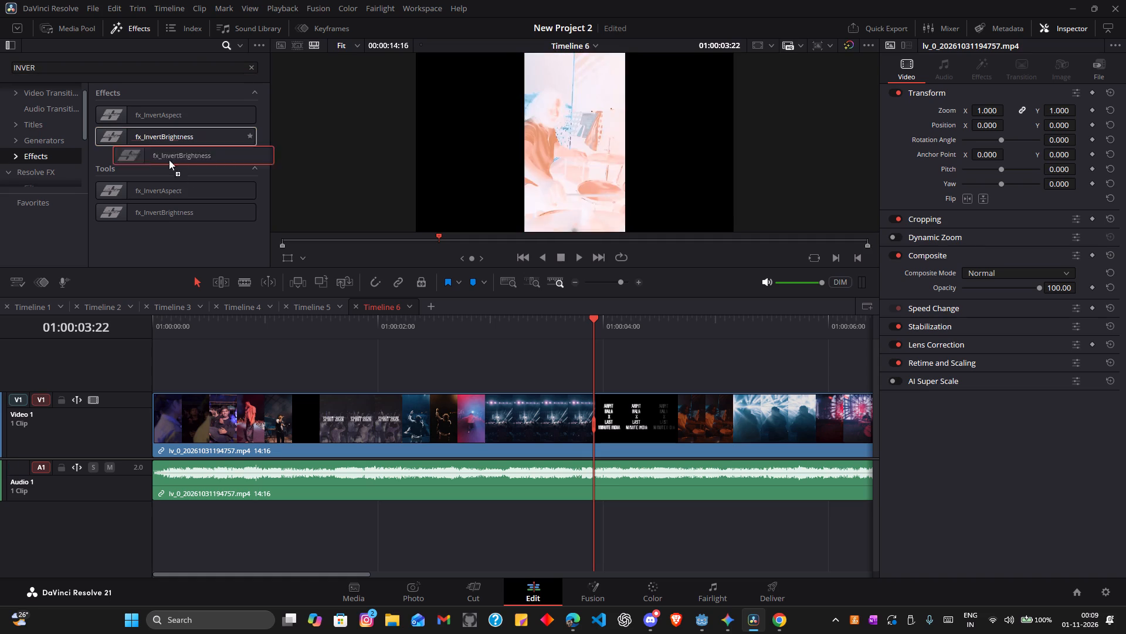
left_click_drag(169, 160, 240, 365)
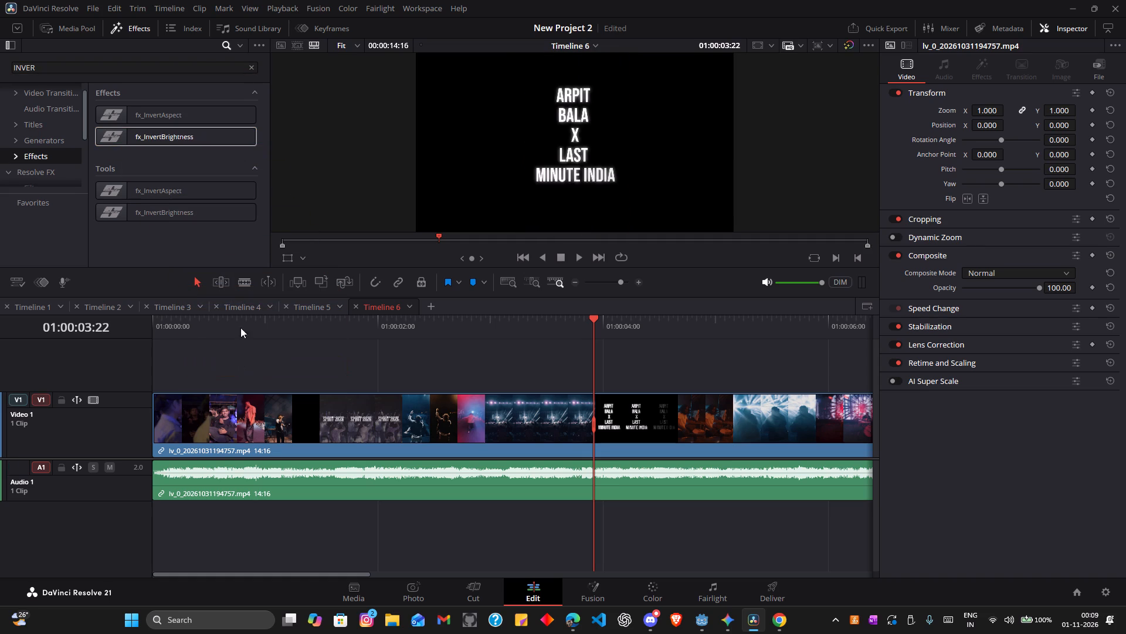
Return to the start of Timeline 6 and replay its opening up to about 01:00:01:02, stepping back through the frames to study the quick cuts.
left_click_drag(585, 320, 367, 322)
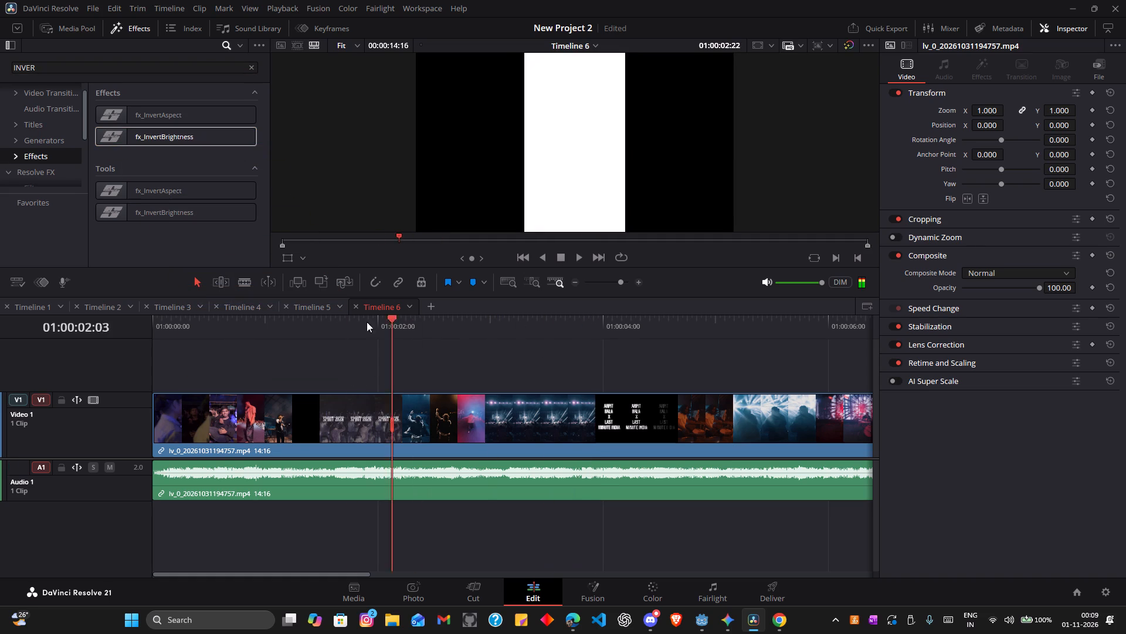
left_click_drag(367, 322, 56, 304)
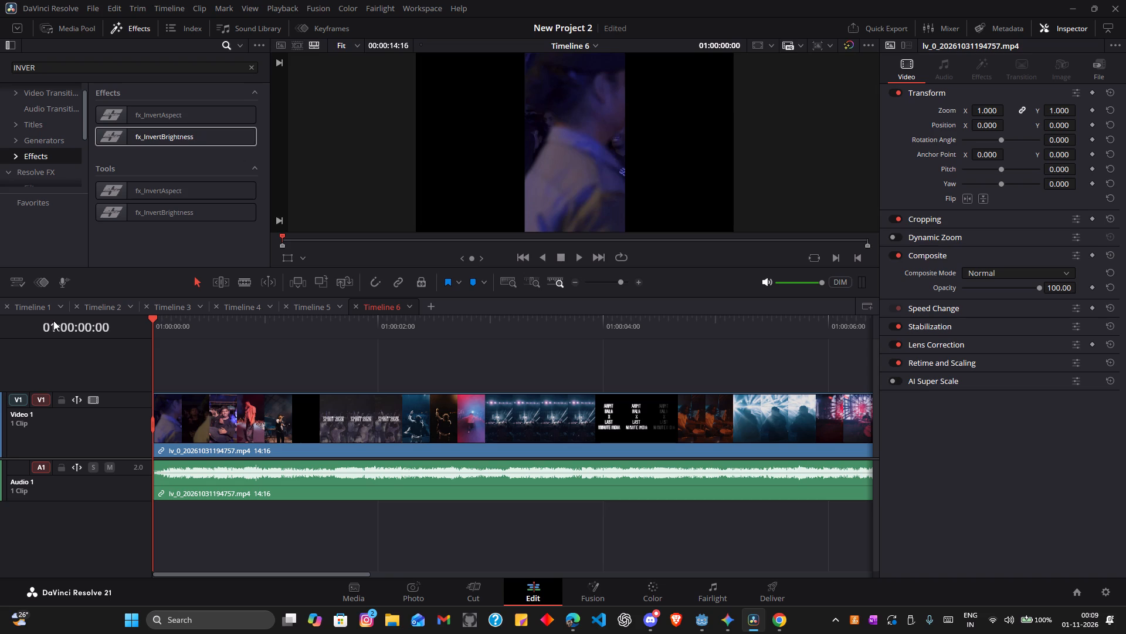
key("l")
key("k")
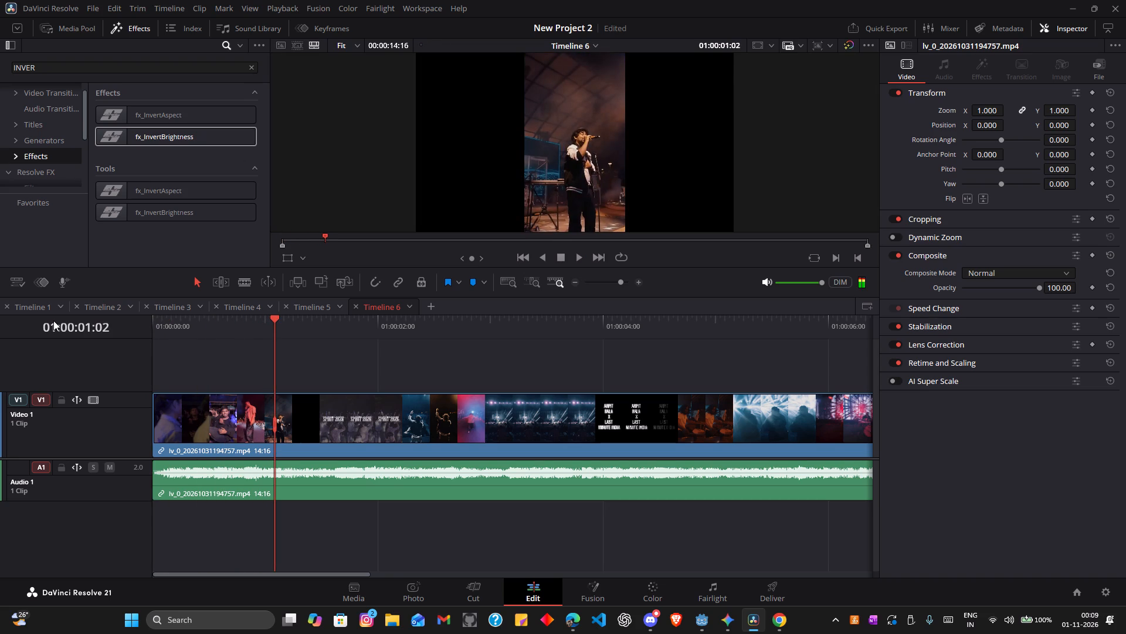
key("Left")
key("Left")
key("Left")
key("Left")
key("Left")
key("Left")
key("Left")
key("Left")
key("Left")
key("Left")
key("Left")
key("Left")
key("Left")
key("Left")
key("Left")
key("Left")
key("Left")
key("Left")
key("Left")
key("Left")
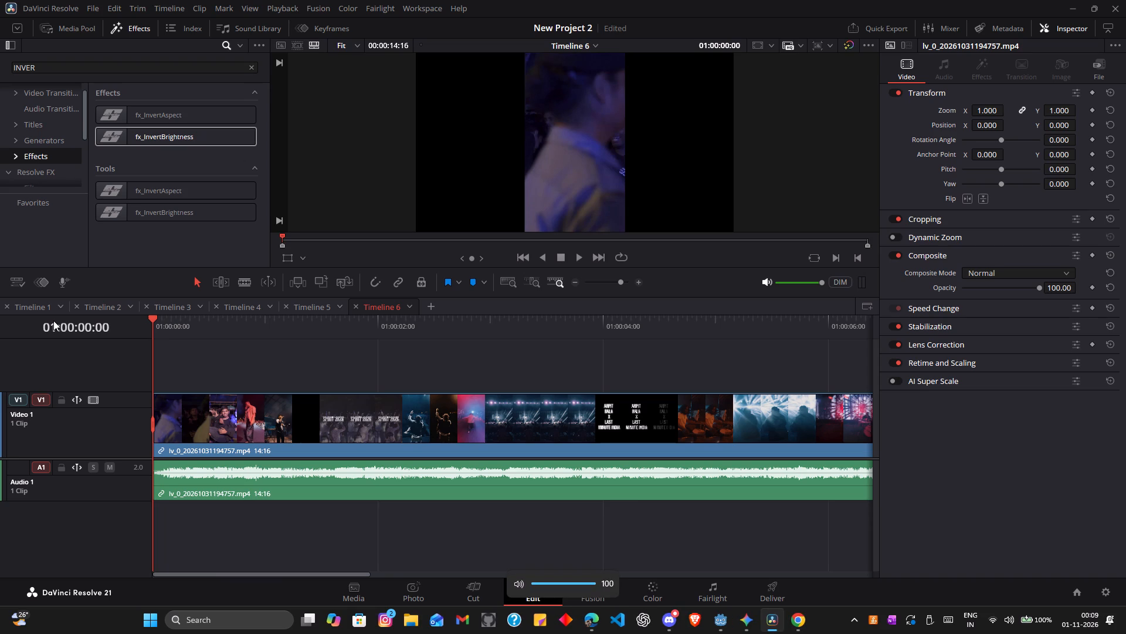
key("l")
key("k")
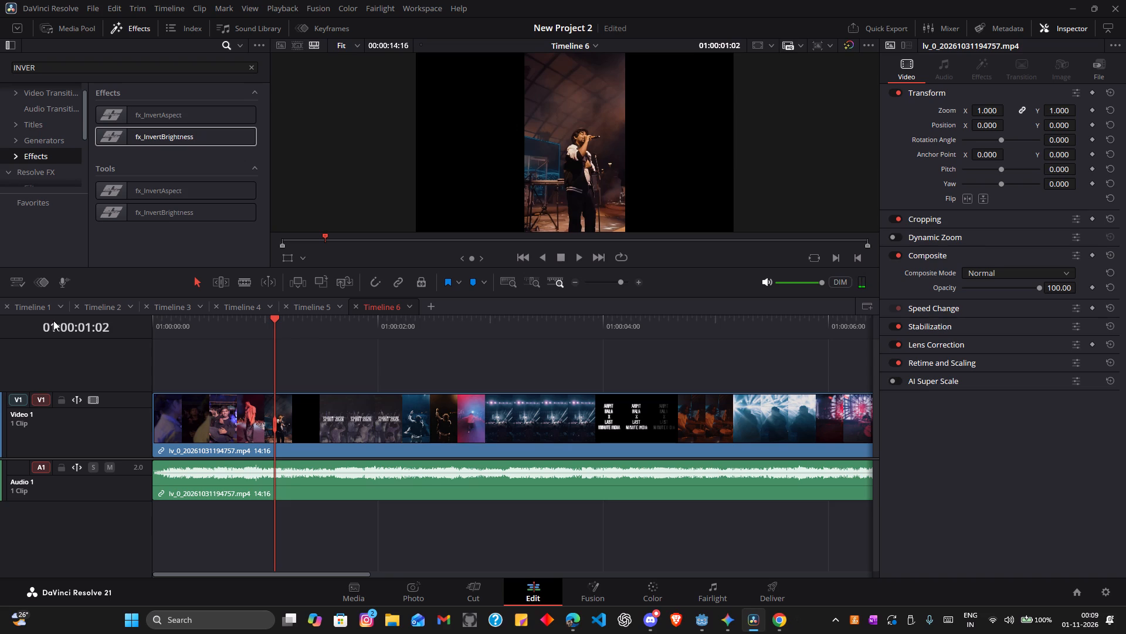
key("Left")
key("Left")
key("Left")
key("Left")
key("Left")
key("Left")
key("Left")
key("Left")
key("Left")
key("Left")
key("Left")
key("Left")
key("Left")
key("Left")
key("Left")
key("Left")
key("Left")
key("Left")
key("Left")
key("Left")
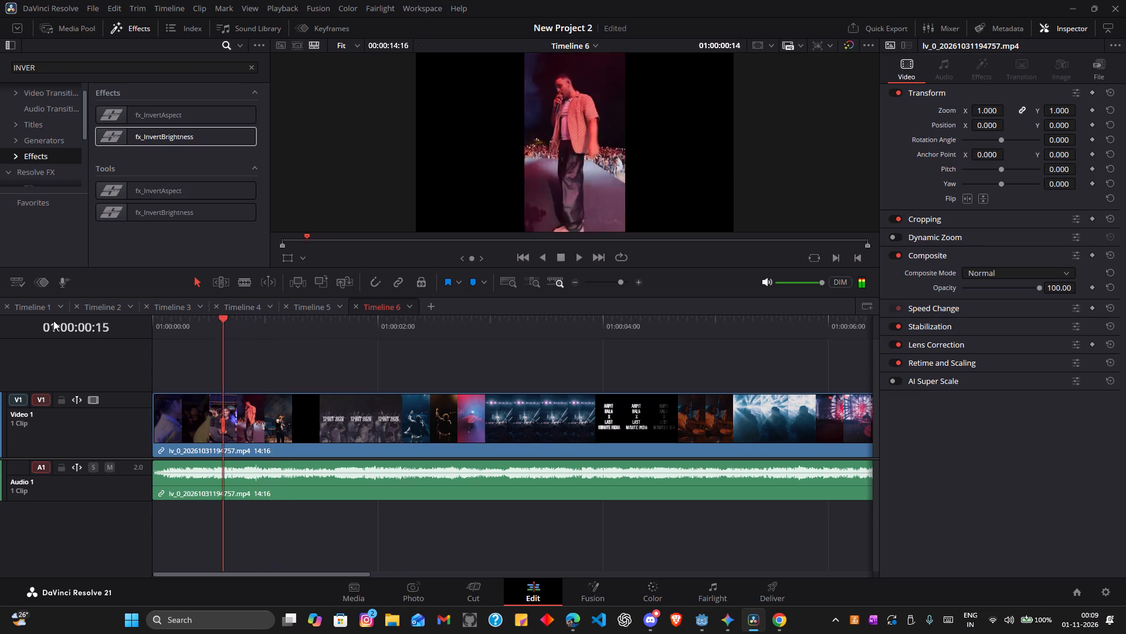
Play the reference video through to about 01:00:06:08 and step back frame by frame to the blue-lit silhouette shot at 01:00:05:08.
key("l")
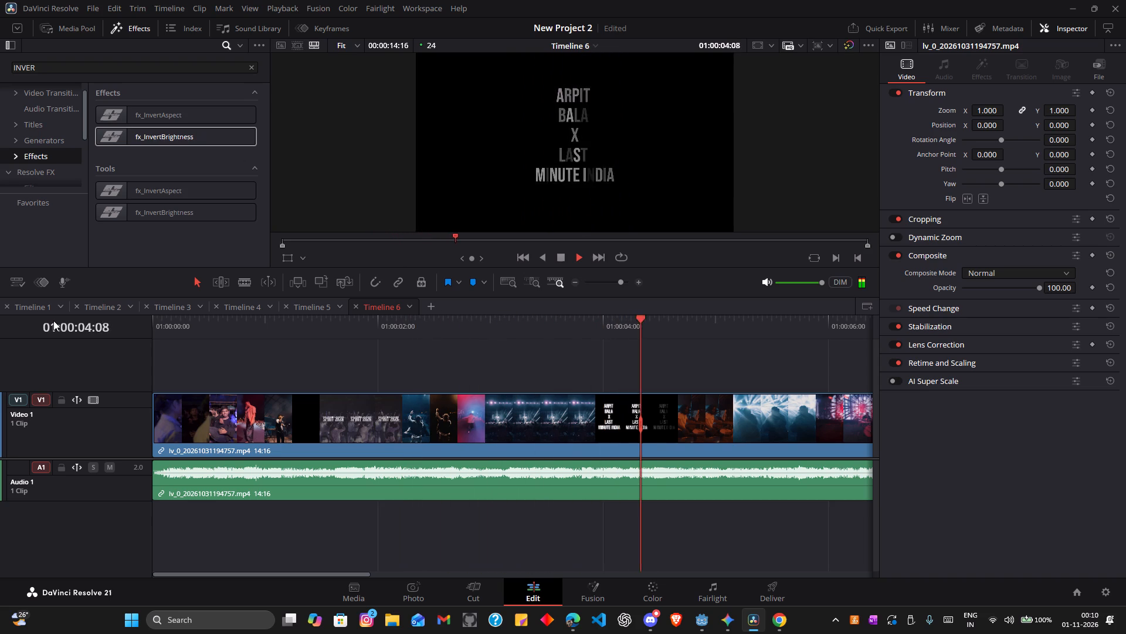
key("k")
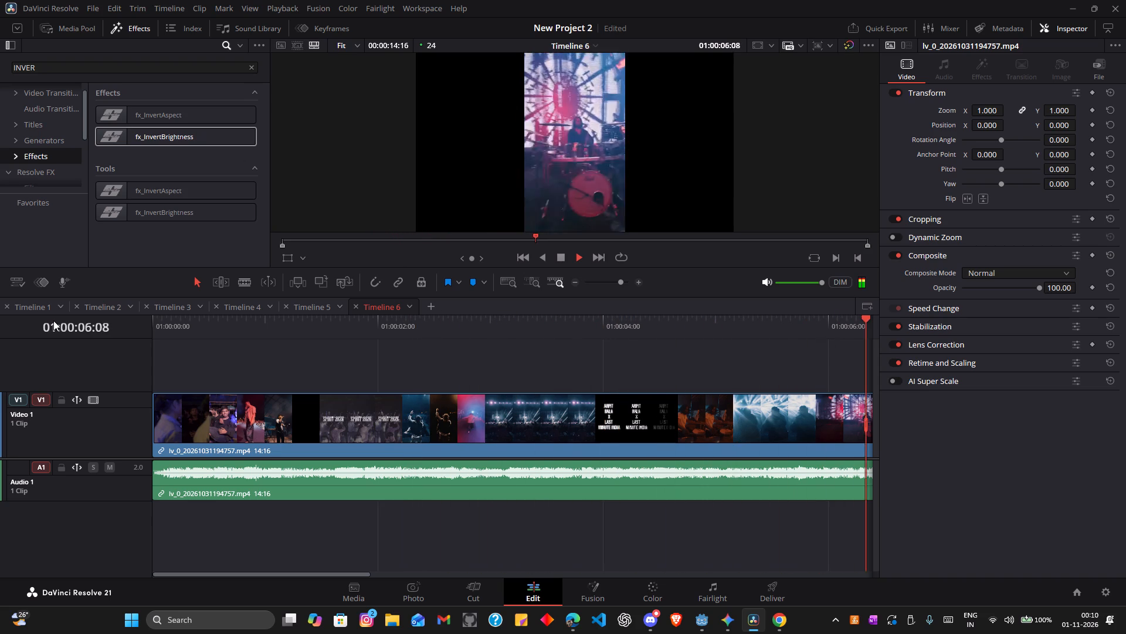
key("Left")
key("Left")
key("Left")
key("Left")
key("Left")
key("Left")
key("Left")
key("Left")
key("Left")
key("Left")
key("Left")
key("Left")
key("Left")
key("Left")
key("Left")
key("Left")
key("Left")
key("Left")
key("Left")
key("Left")
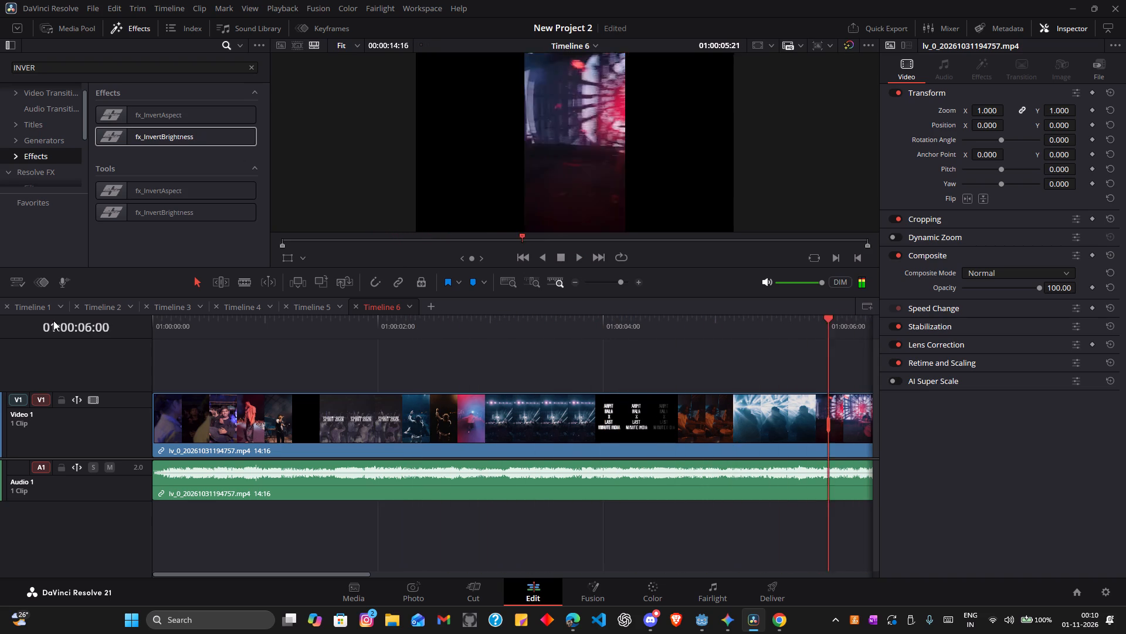
key("Left")
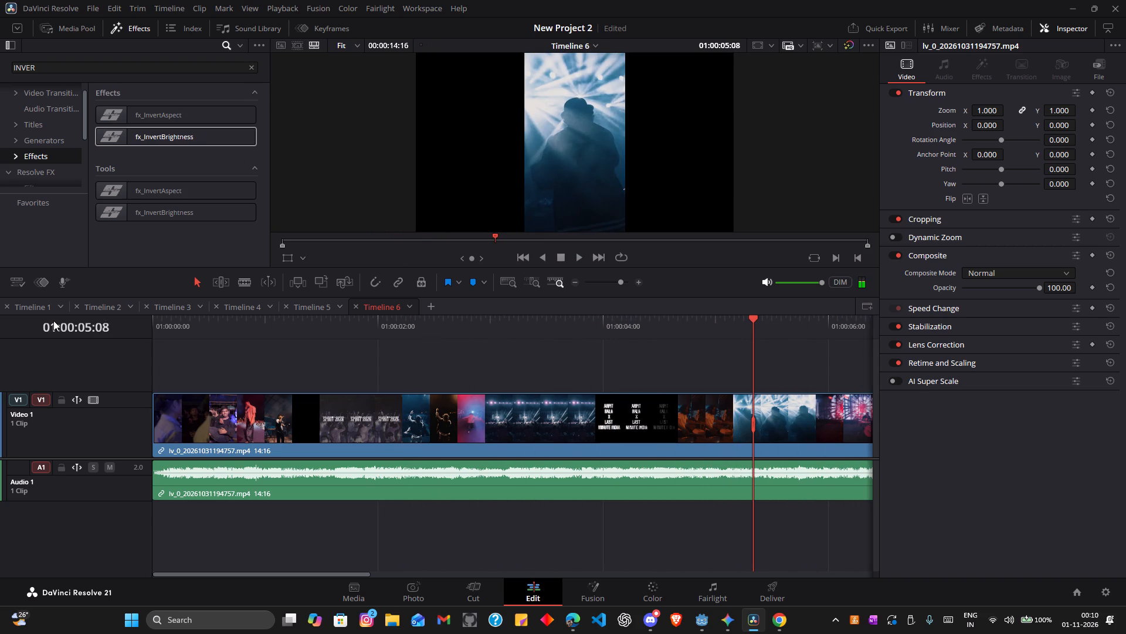
Increase the Audio 1 track height to enlarge its waveform.
left_click_drag(125, 501, 118, 592)
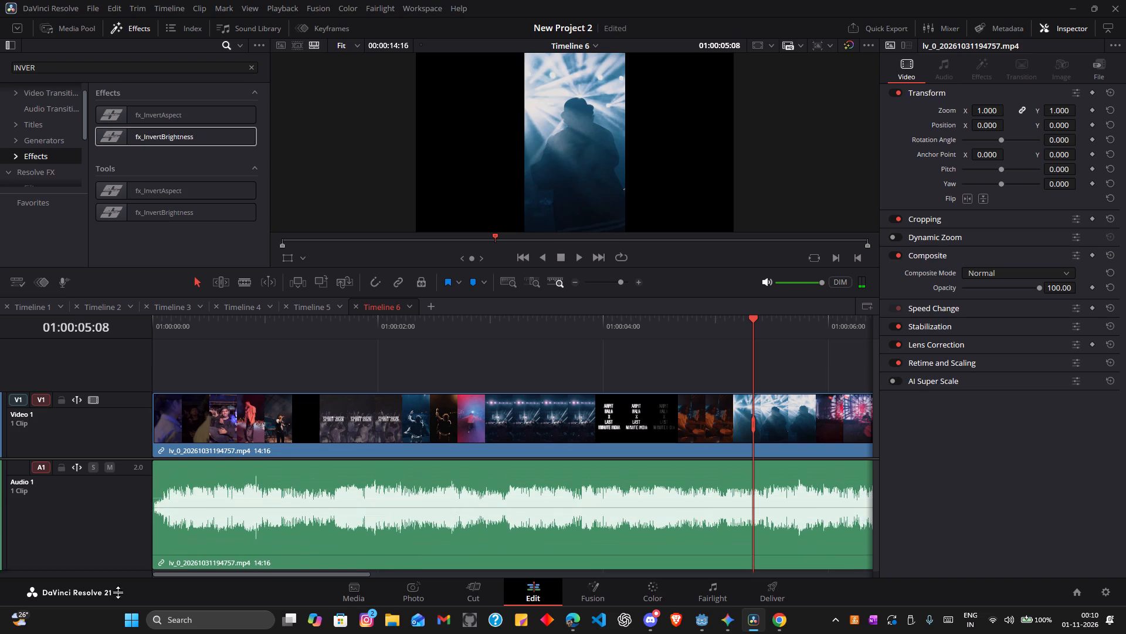
left_click_drag(118, 592, 117, 598)
Replay the blue-lit silhouette shot in short bursts between about 01:00:05:02 and 01:00:05:21, checking its picture changes against the audio waveform.
type("LK")
key("Left")
key("Left")
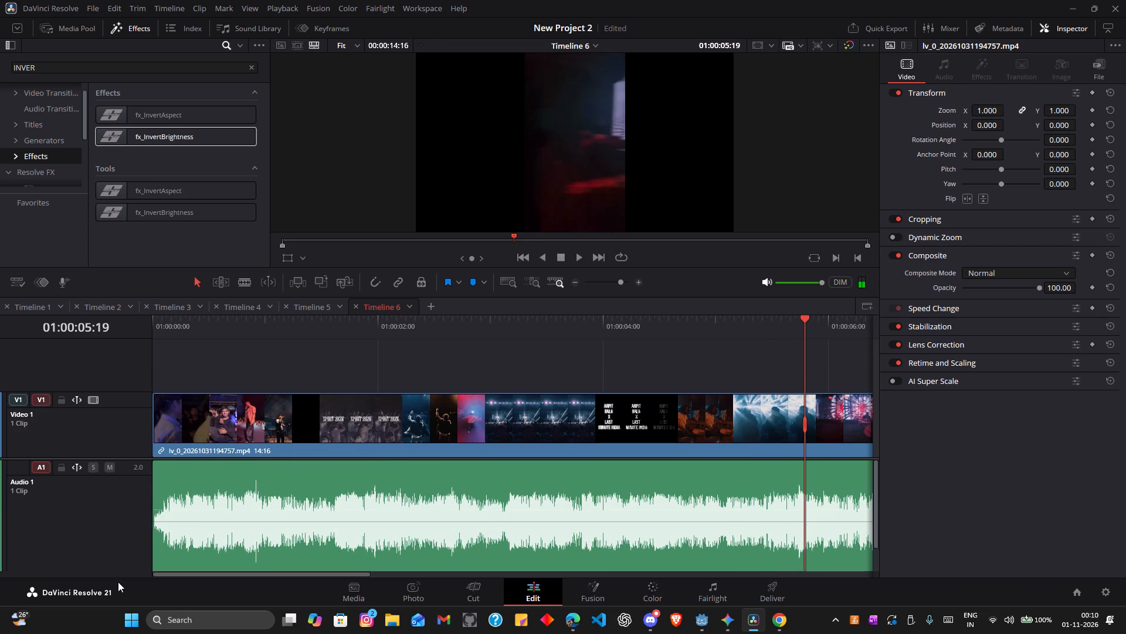
key("Left")
key("Left")
type("LK")
key("Left")
key("Left")
key("Left")
key("Left")
key("Left")
key("Left")
key("Left")
key("Left")
key("Left")
key("Left")
key("Left")
key("Left")
key("Left")
key("Left")
key("Left")
key("Left")
key("Left")
key("Left")
key("Left")
key("Left")
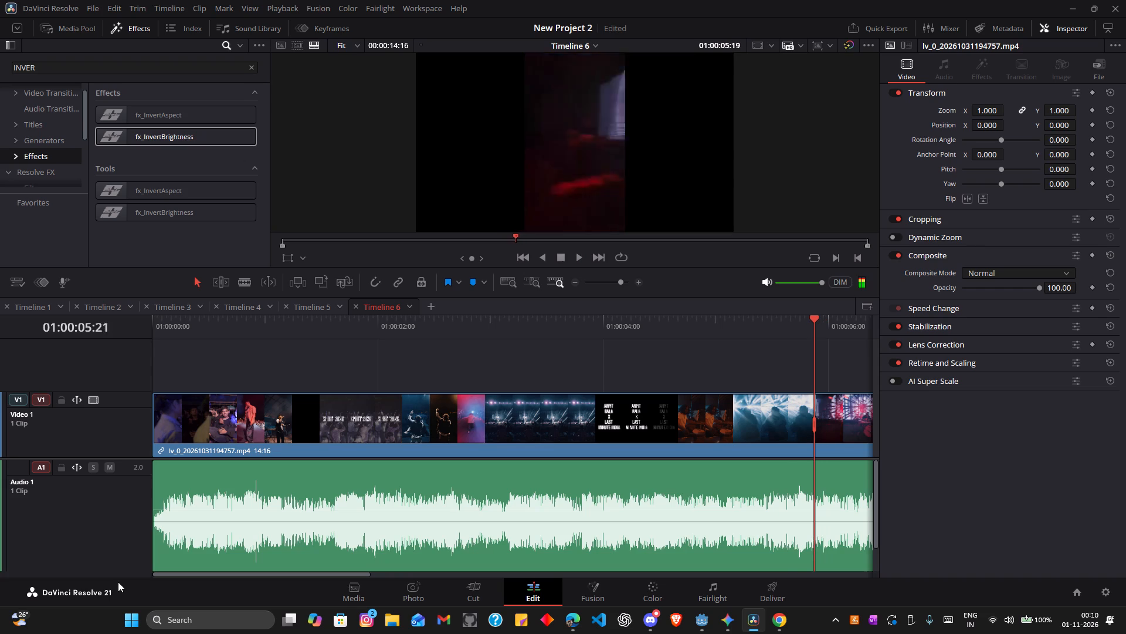
type("LK")
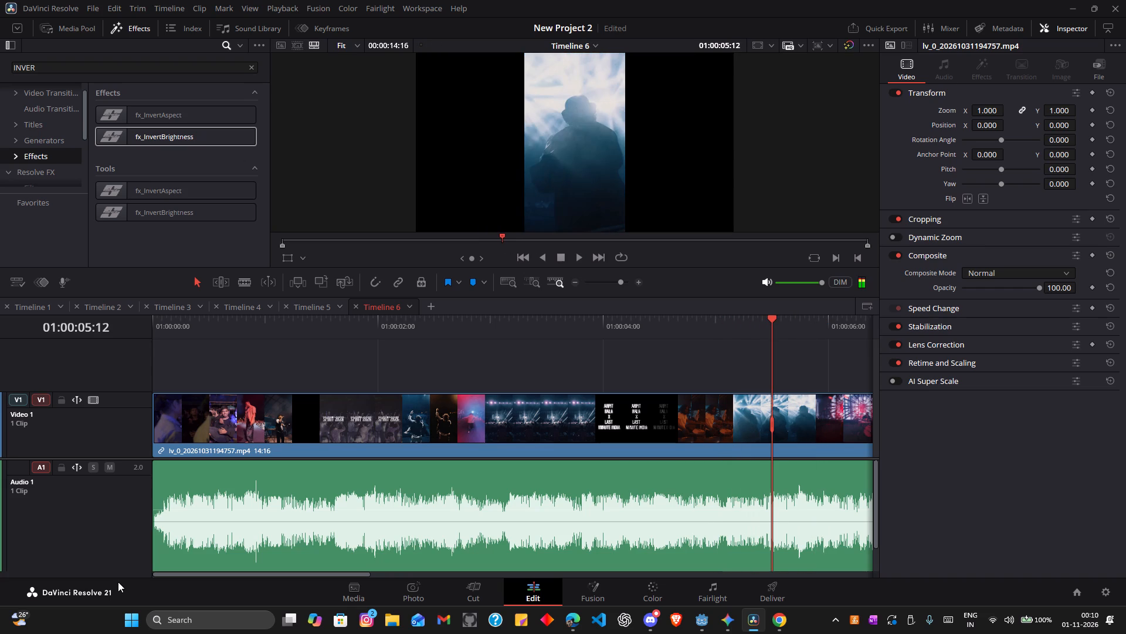
key("Left")
key("Left")
key("Left")
key("Left")
key("Left")
key("Left")
key("Left")
key("Left")
key("Left")
key("Left")
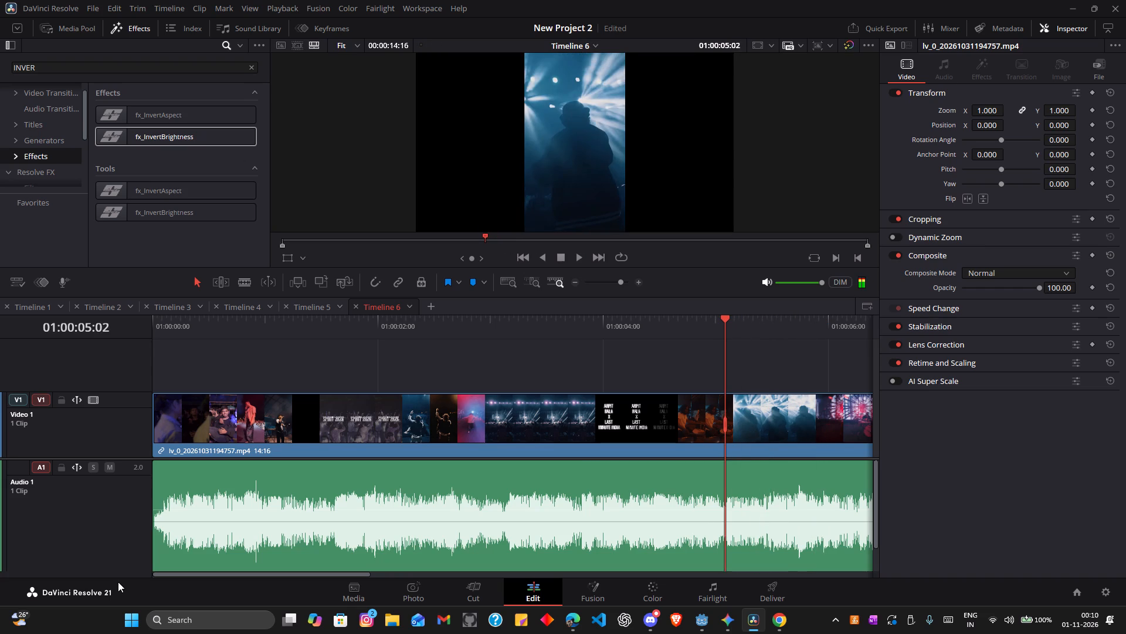
type("LK")
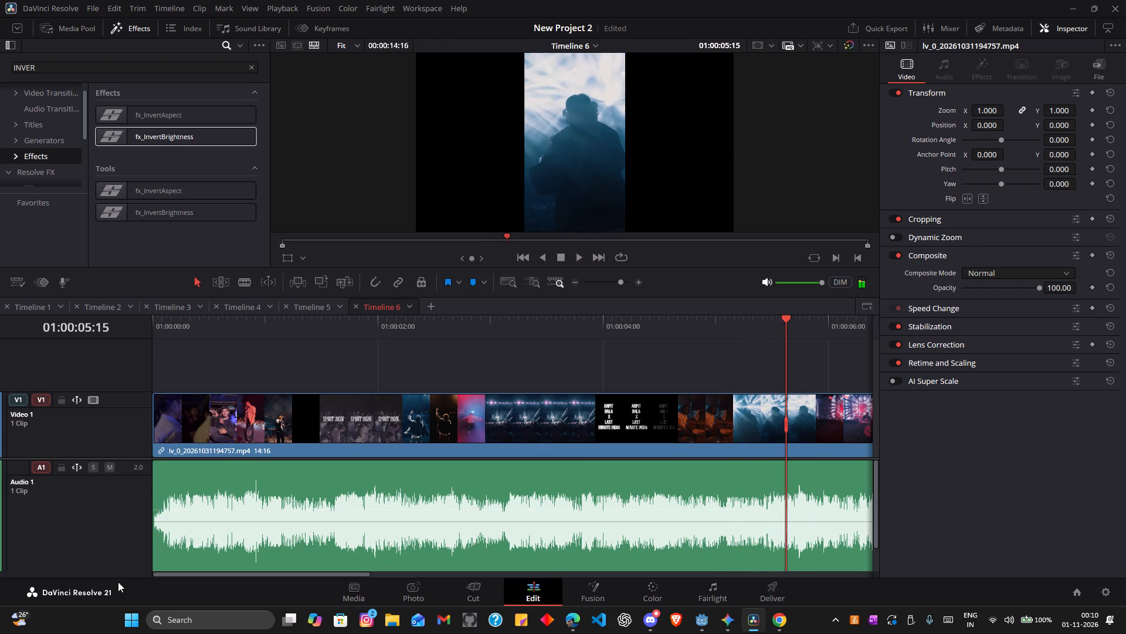
type("LK")
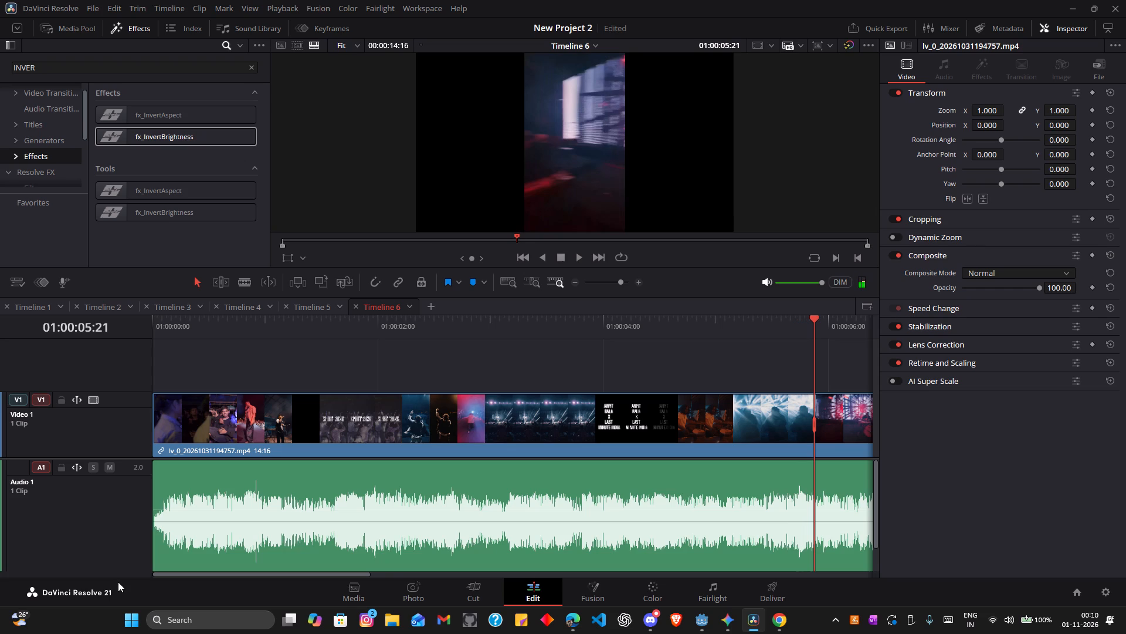
Step frame by frame through the start of the blue-lit silhouette shot up to 01:00:05:09 to examine its lighting changes.
key("Left")
key("Left")
key("Left")
key("Left")
key("Left")
key("Left")
key("Left")
key("Left")
key("Left")
key("Left")
key("Left")
key("Left")
key("Left")
key("Left")
key("Left")
key("Left")
key("Left")
key("Left")
key("Left")
key("Left")
key("Left")
key("Left")
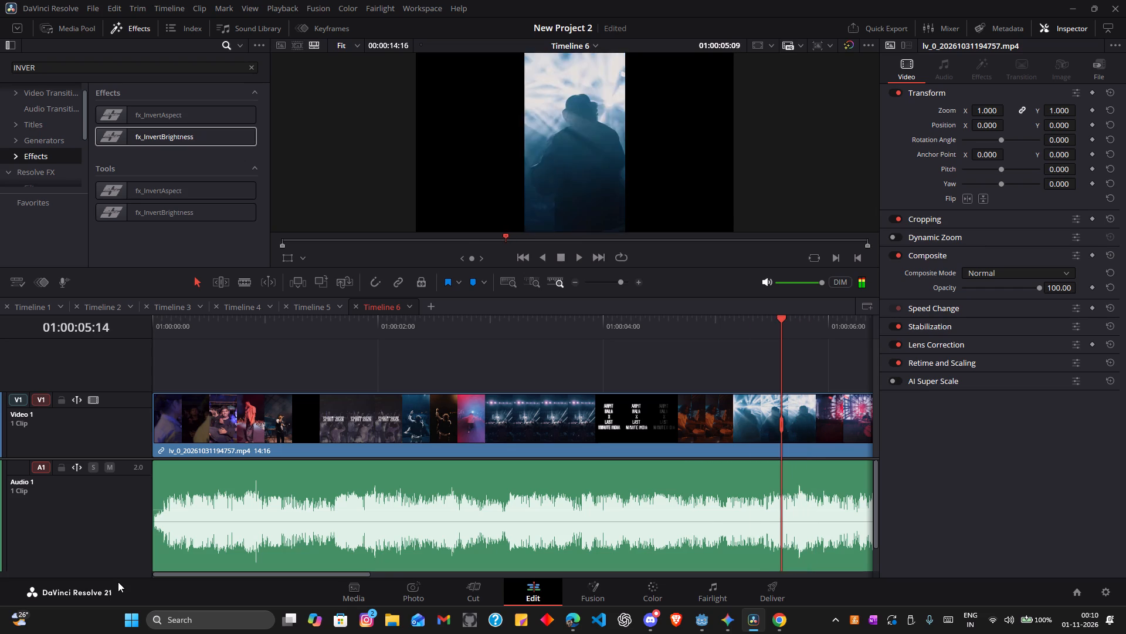
key("Right")
key("Right")
key("Right")
key("Right")
key("Right")
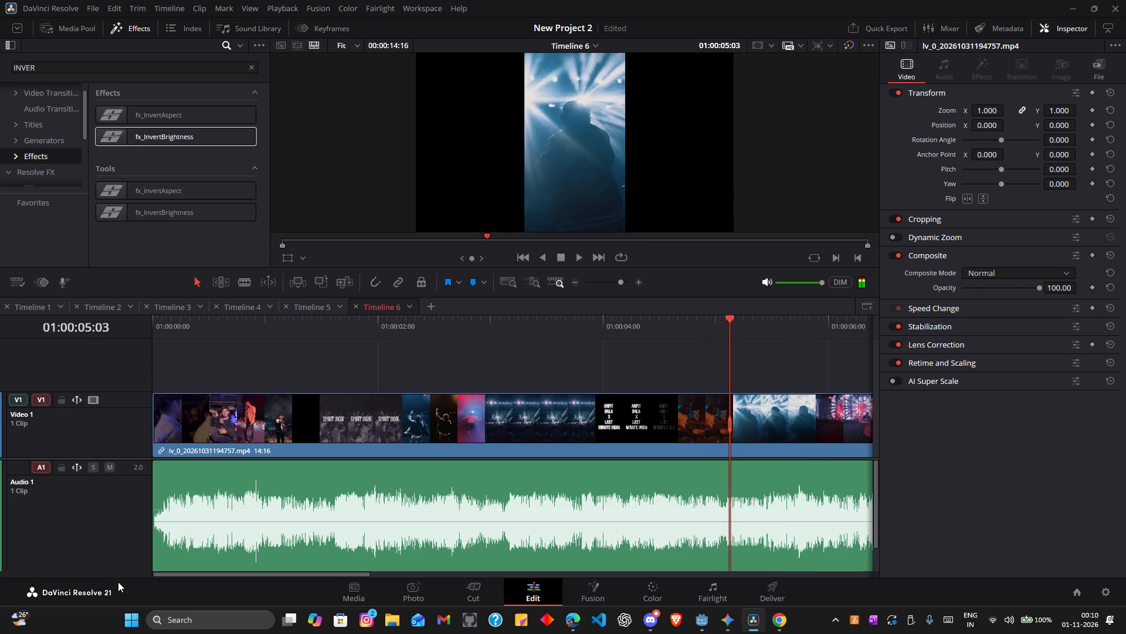
key("Right")
key("Right")
key("Right")
key("Right")
key("Right")
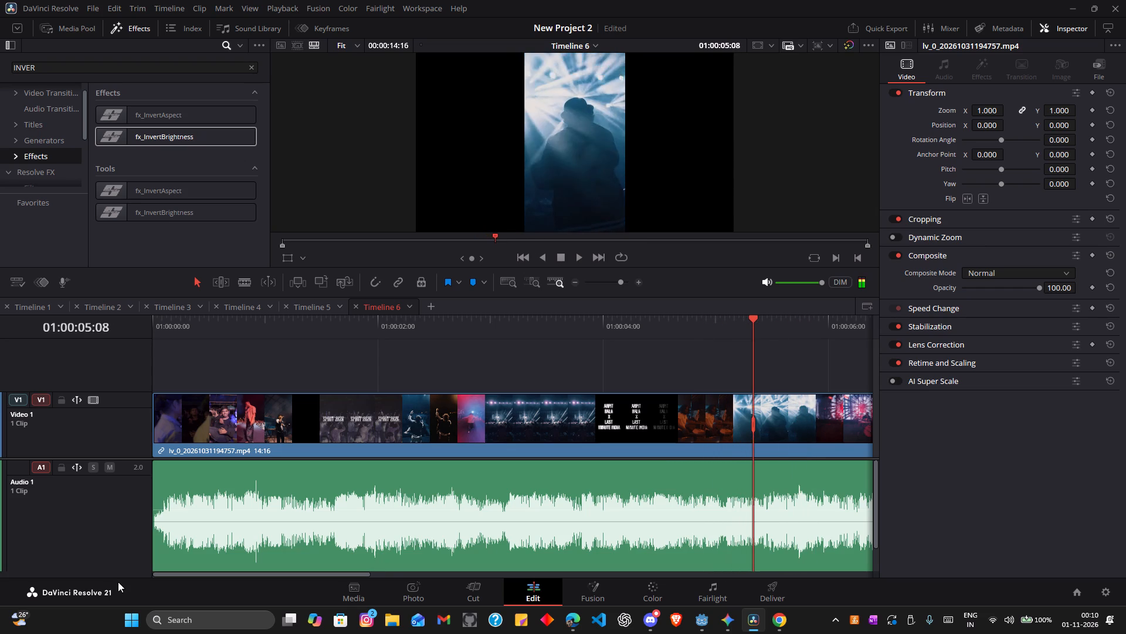
key("Right")
key("Right")
key("Left")
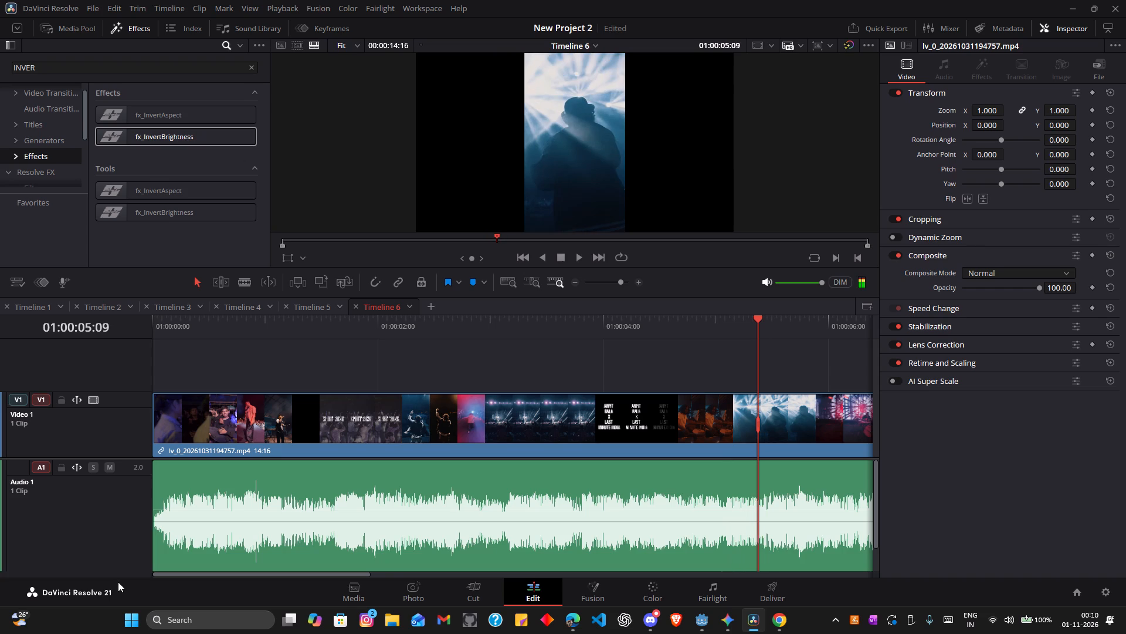
Locate the cut after the blue-lit silhouette shot, park the playhead at 01:00:05:18 and select the Video 1 clip.
type("LK")
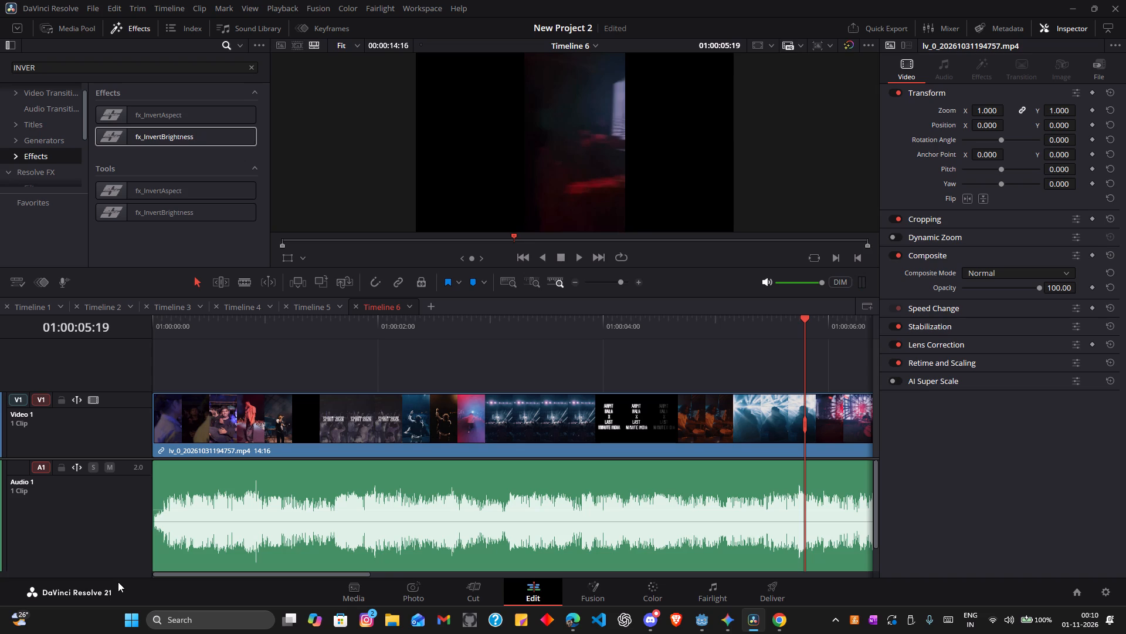
key("Left")
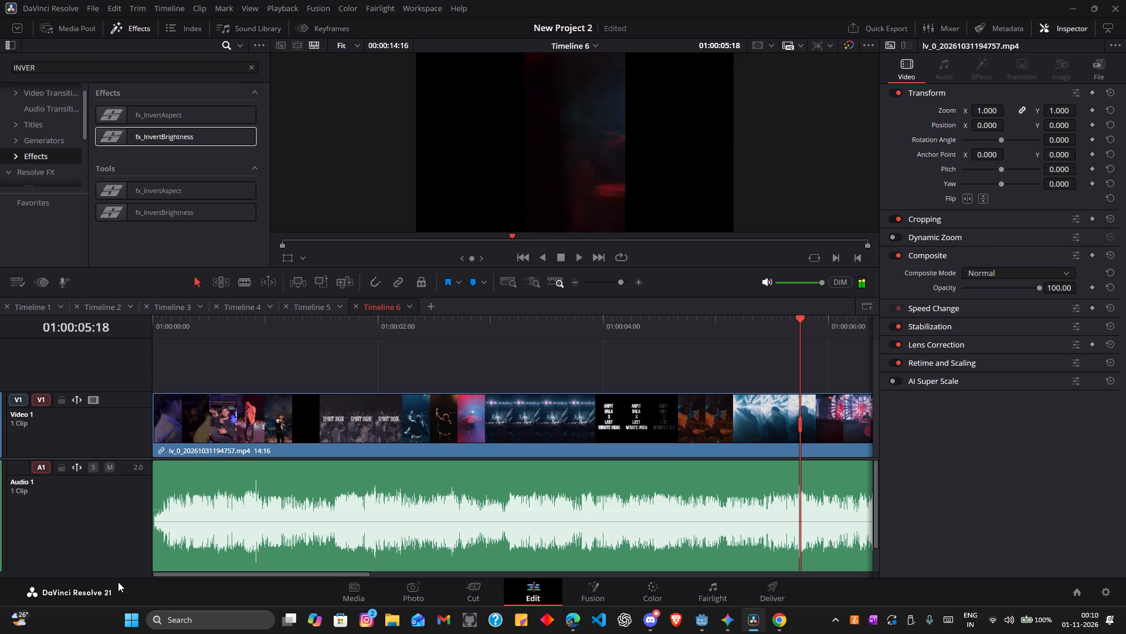
key("Right")
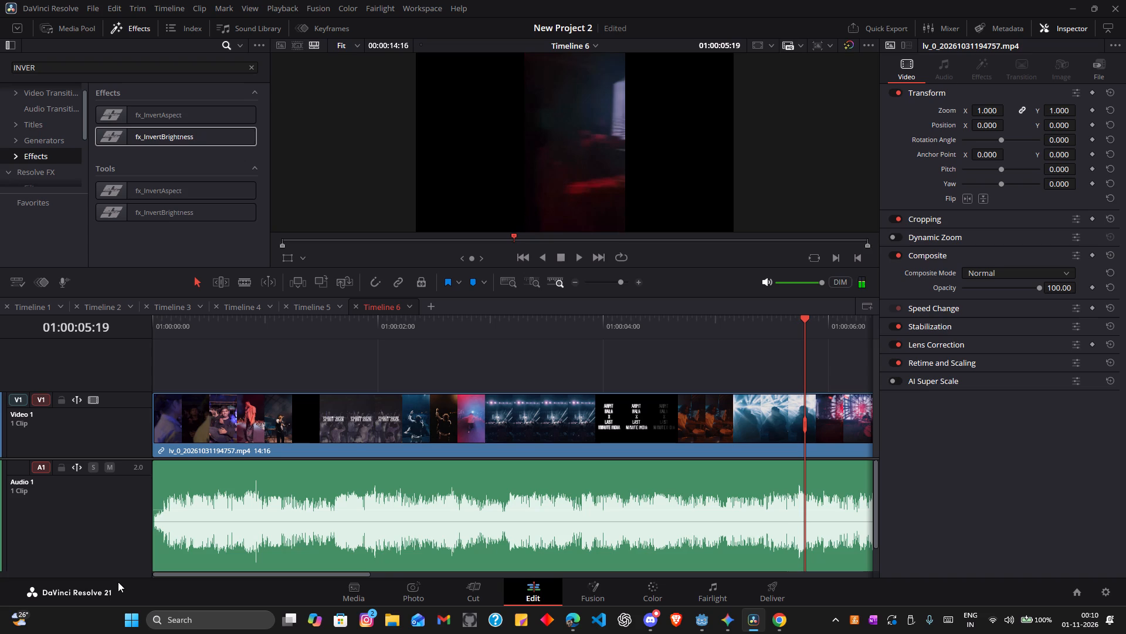
key("Left")
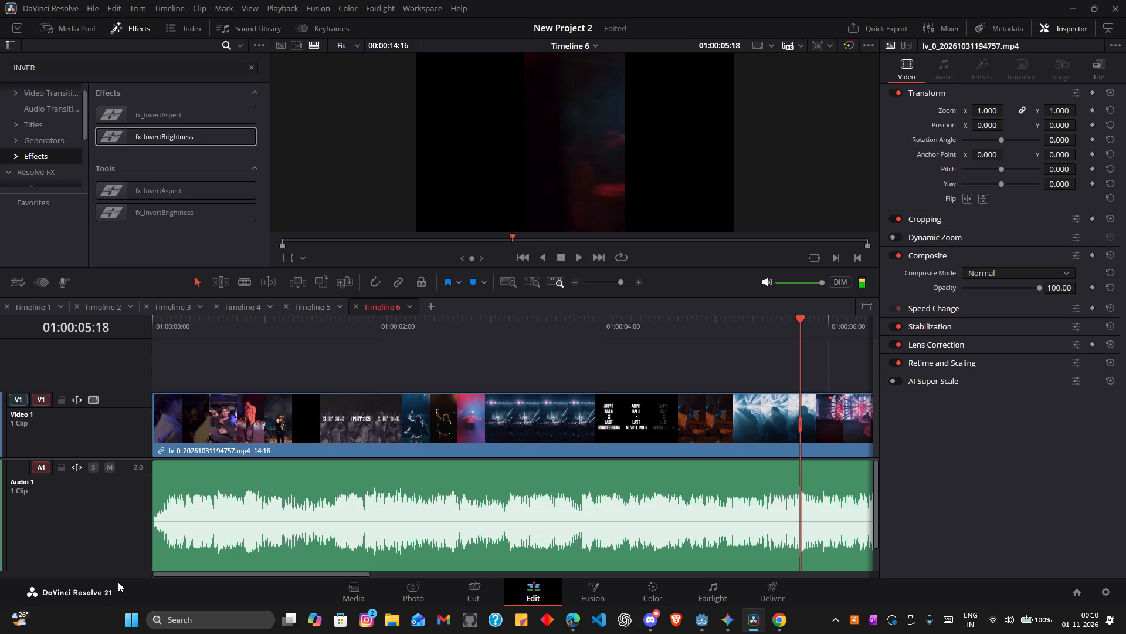
type("LK")
key("Left")
key("Left")
key("Left")
key("Left")
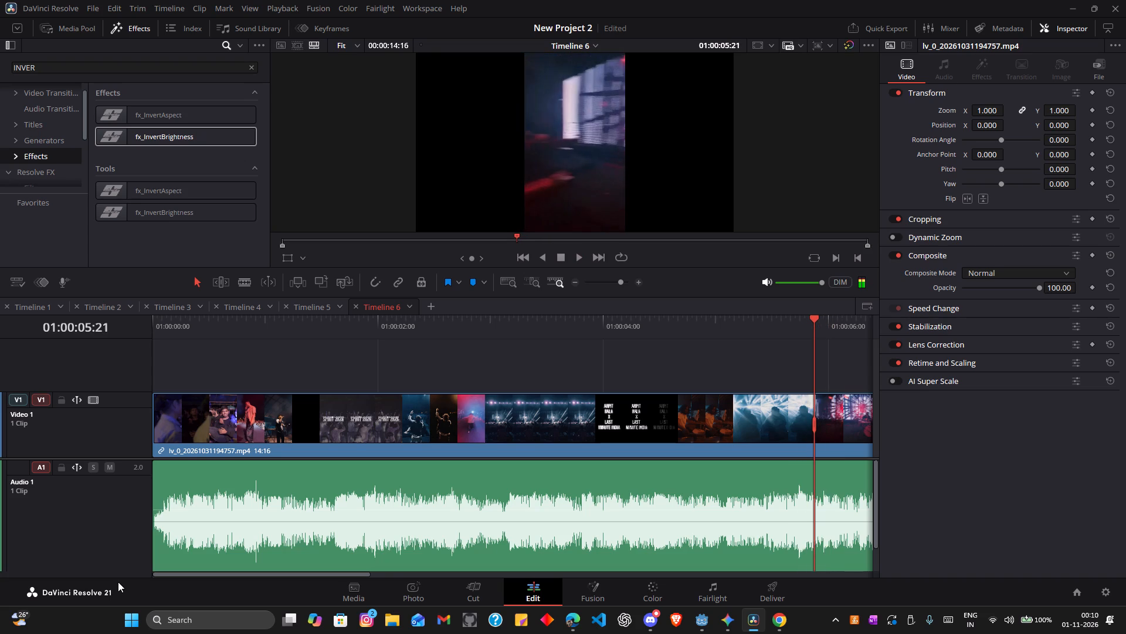
key("Left")
key("Left")
key("Left")
key("Left")
key("Right")
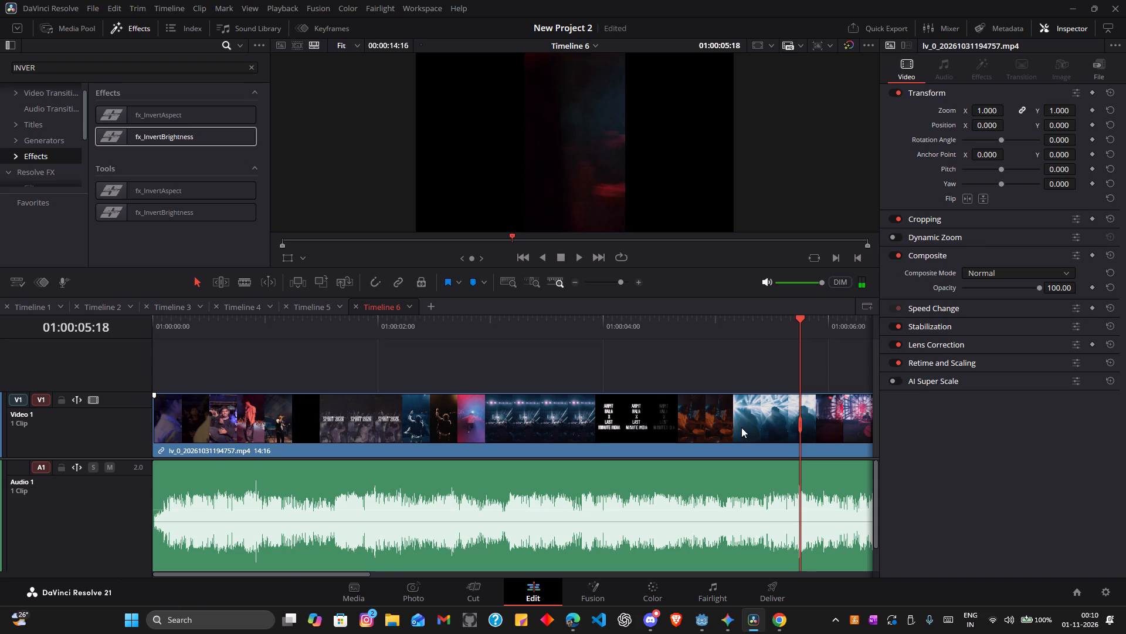
left_click(781, 429)
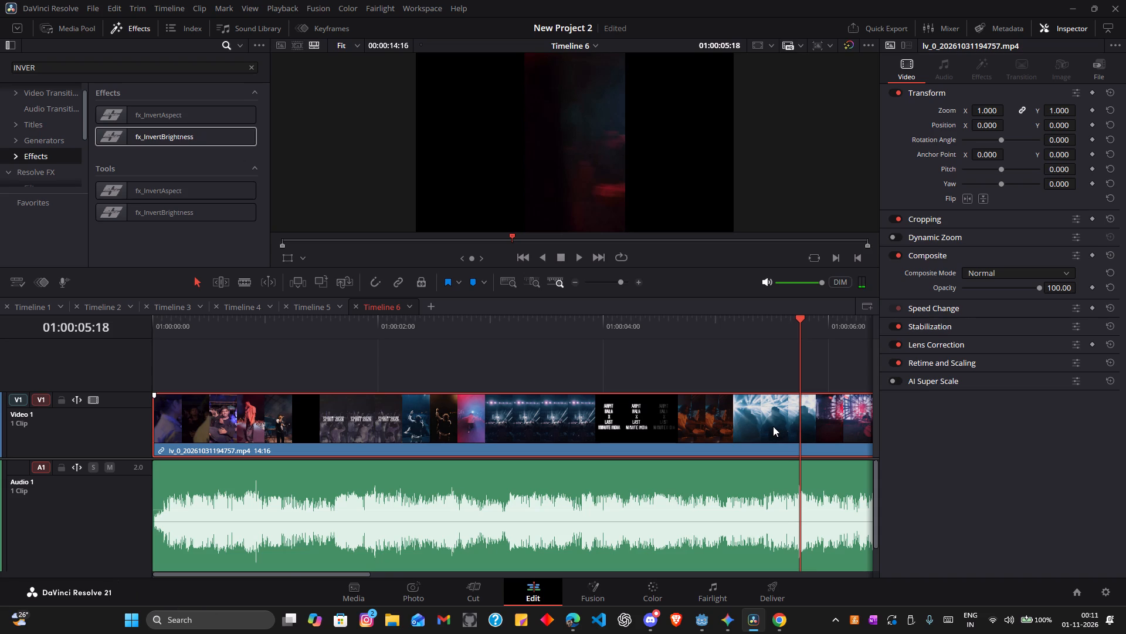
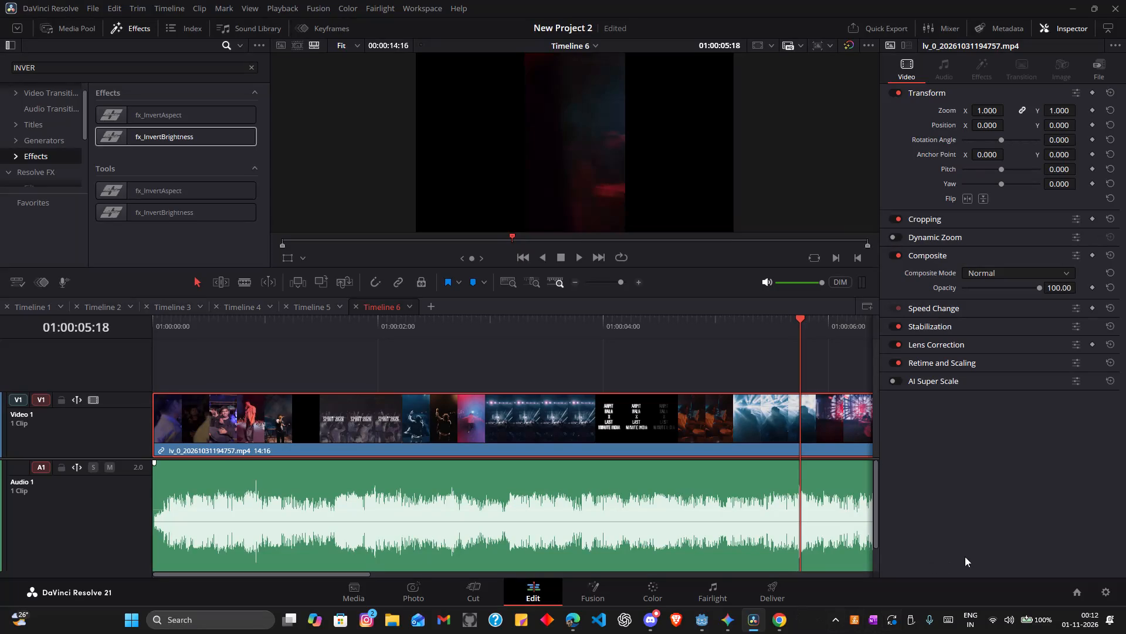
Open the system's Bluetooth device list to check the connected devices.
left_click(1025, 623)
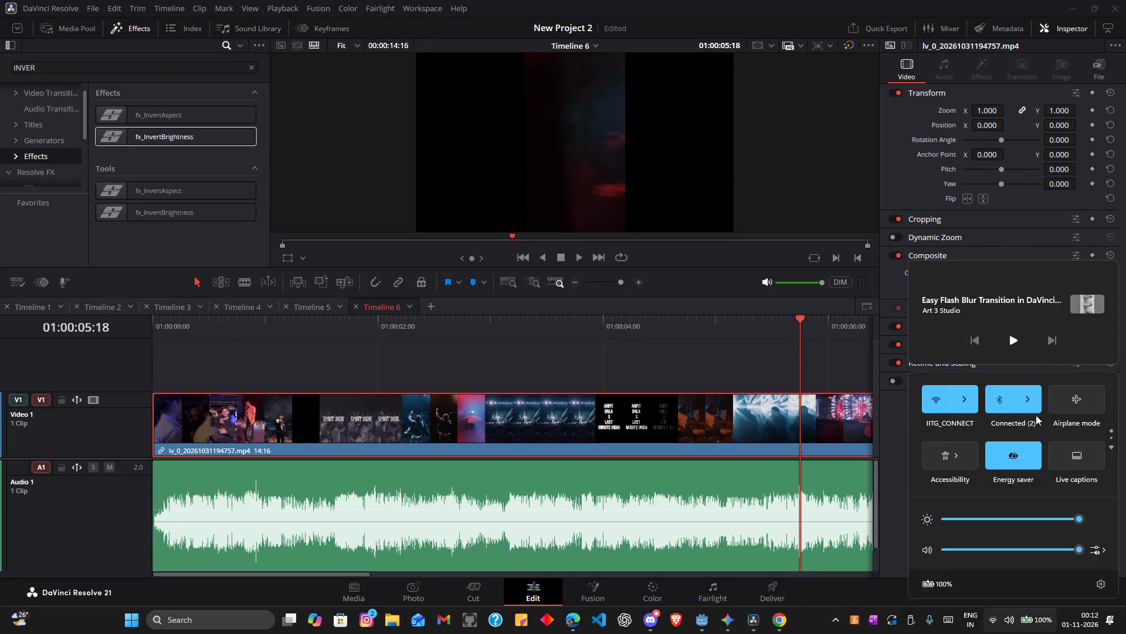
left_click(1032, 403)
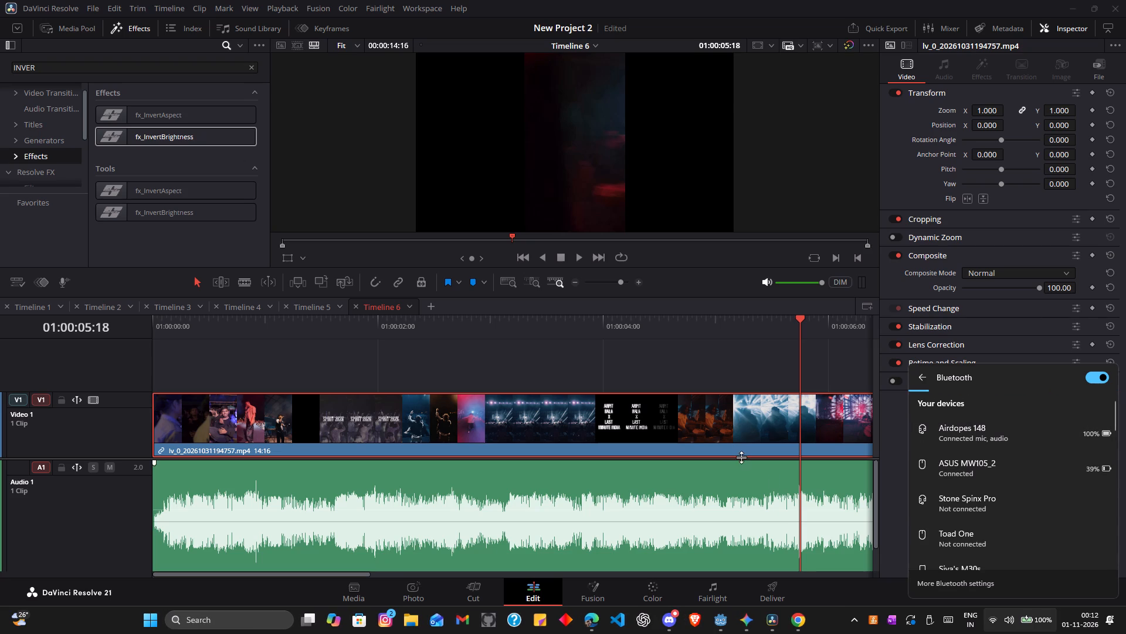
Switch to Chrome and rewatch the Easy Flash Blur Transition short from the Effects browser part through the blur strength setting.
left_click(795, 621)
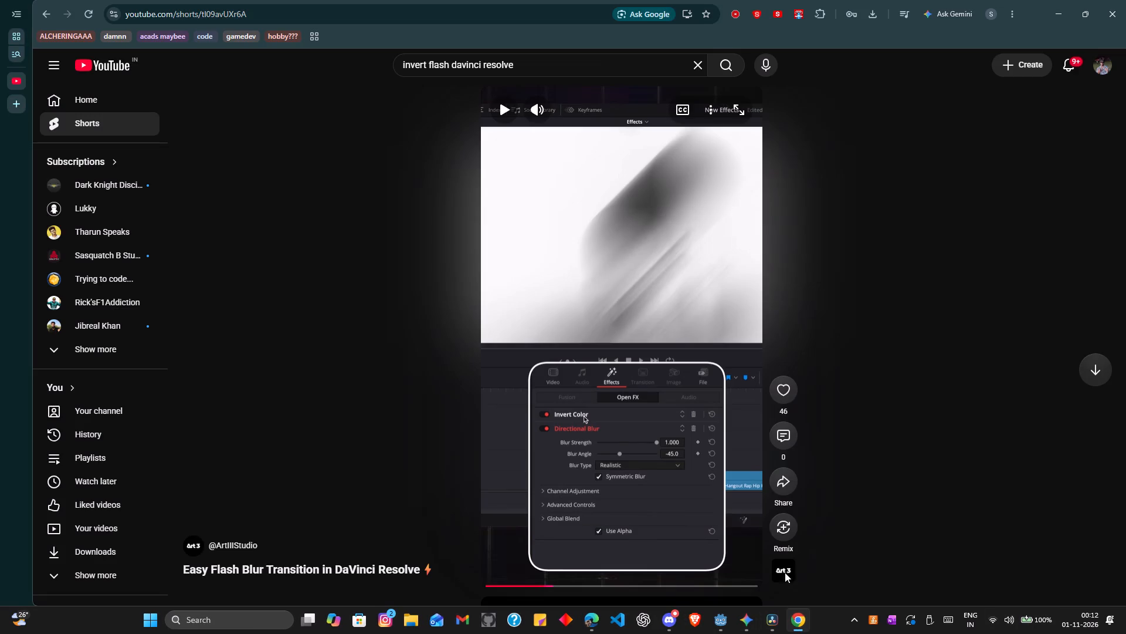
left_click(662, 382)
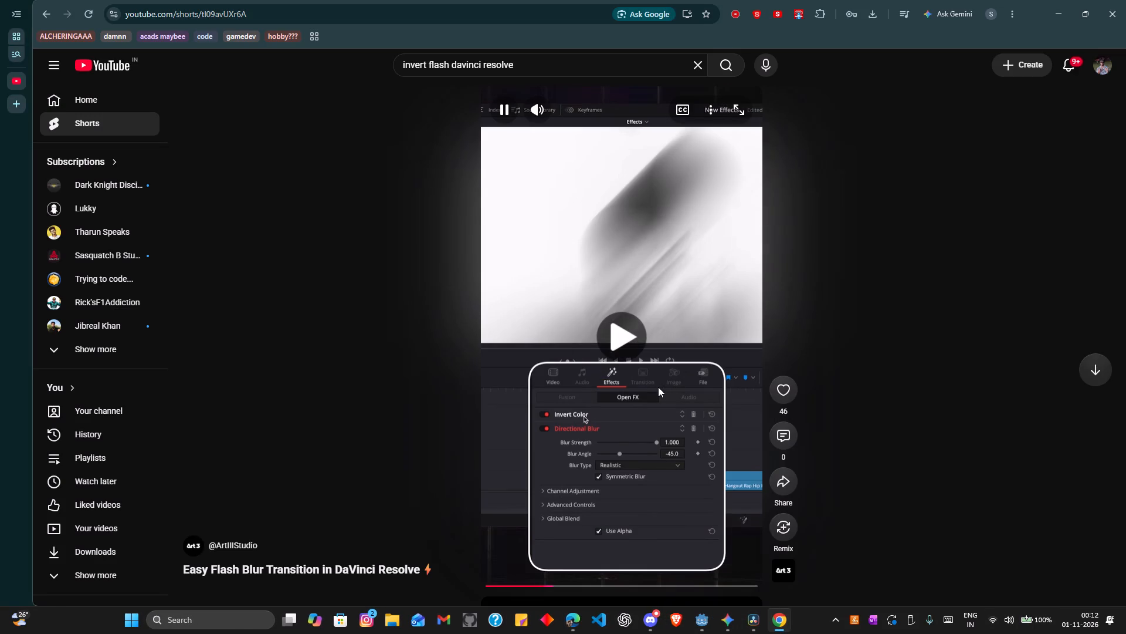
key("Left")
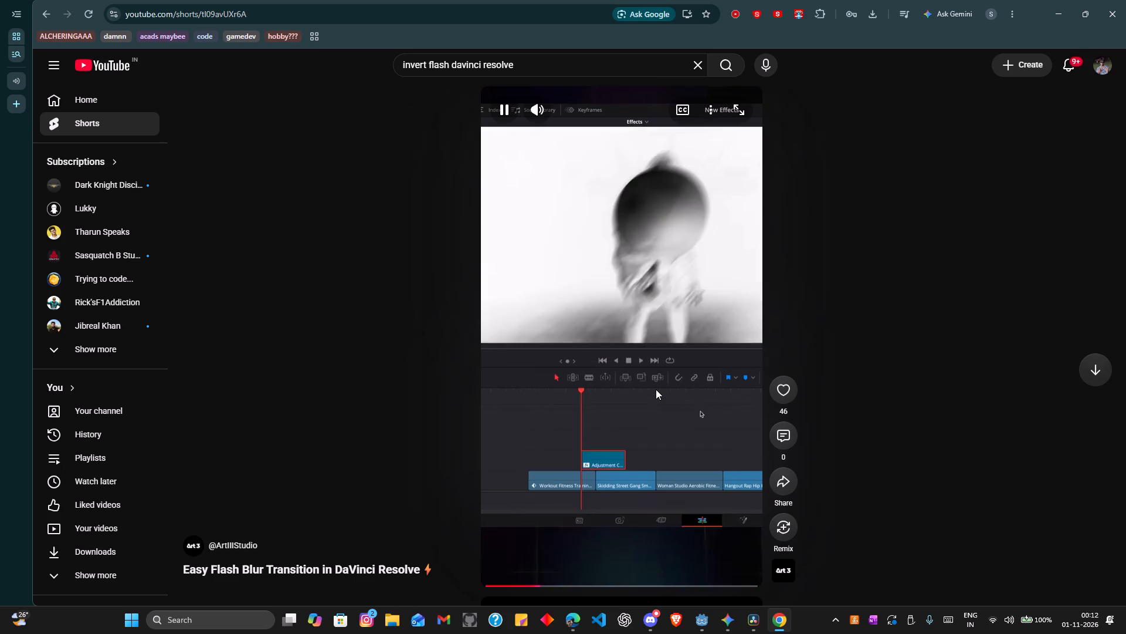
key("Left")
key("Left")
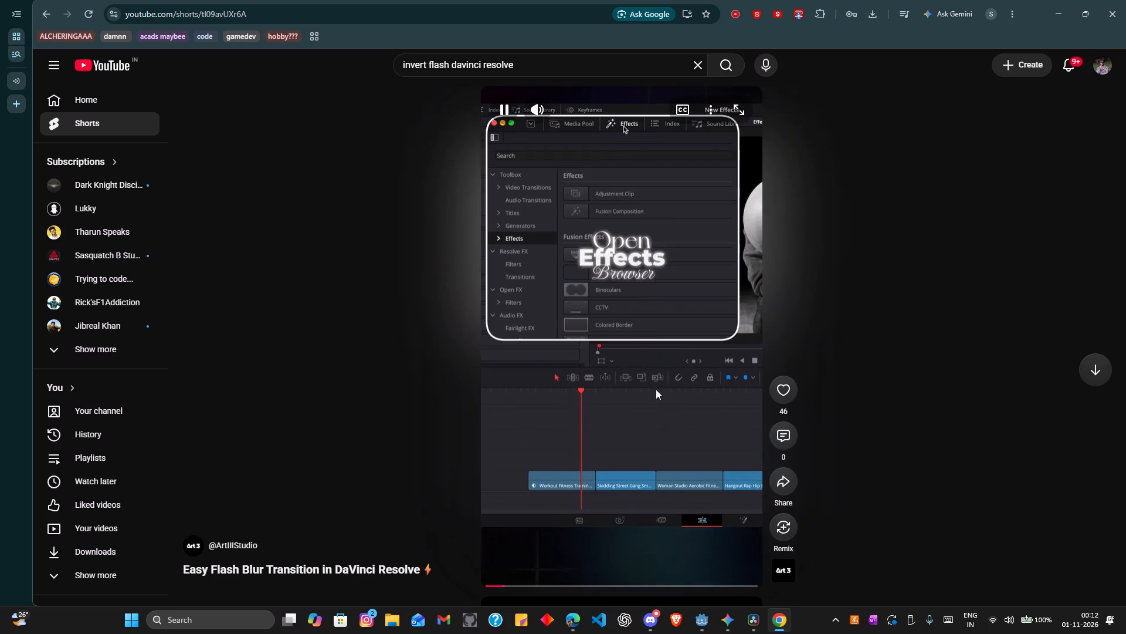
left_click(664, 389)
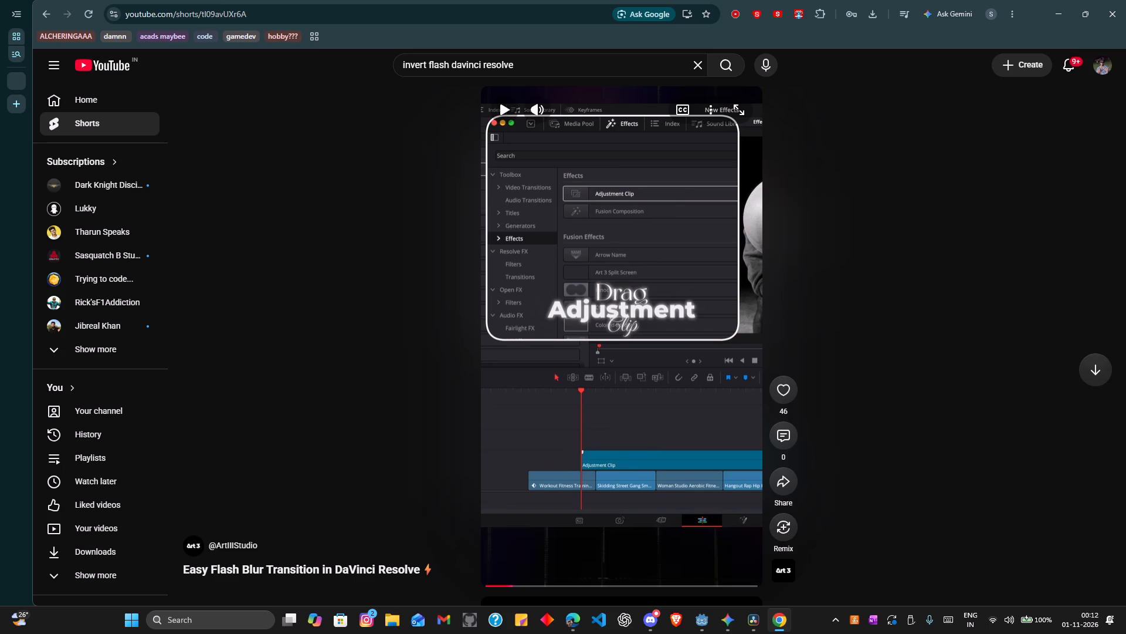
key("space")
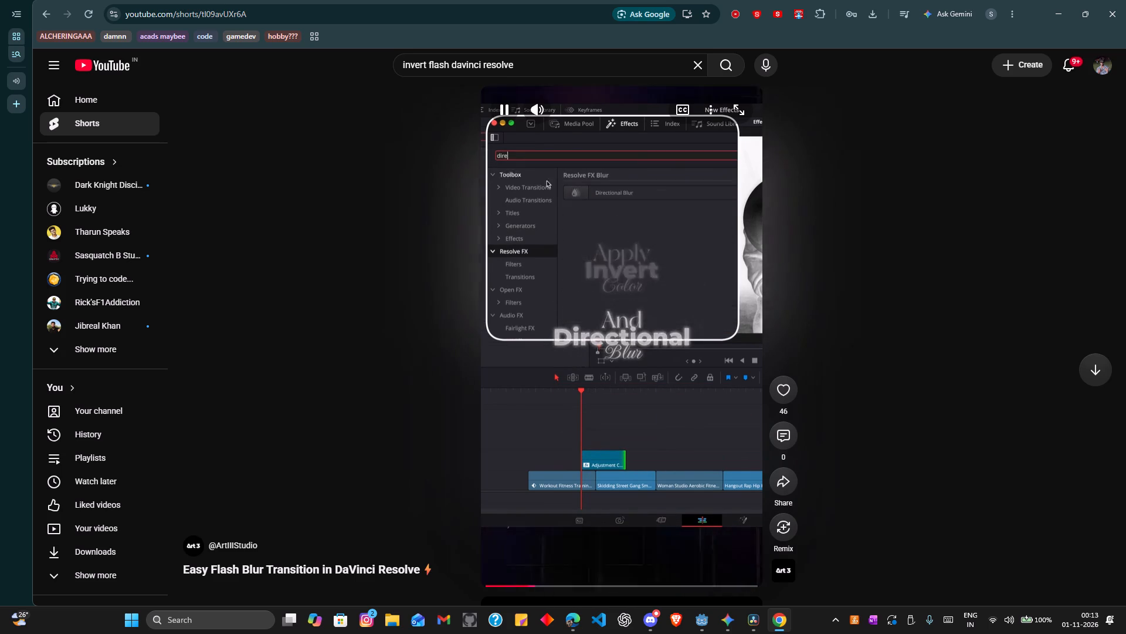
left_click(615, 215)
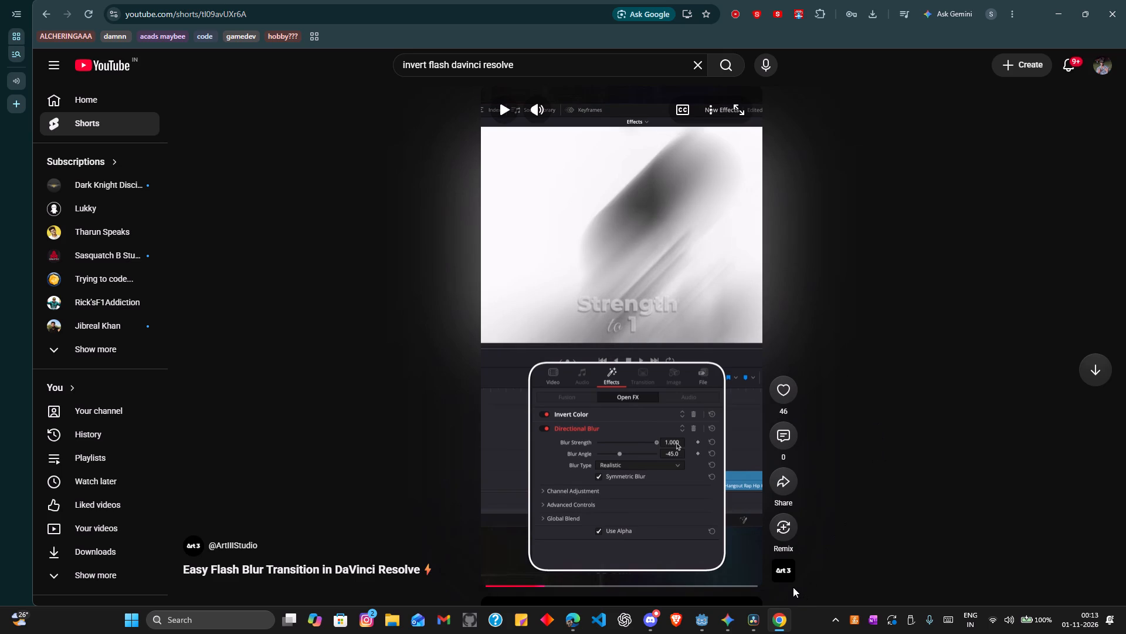
Return to DaVinci Resolve and look for the Invert Color effect in the Resolve FX category.
left_click(758, 619)
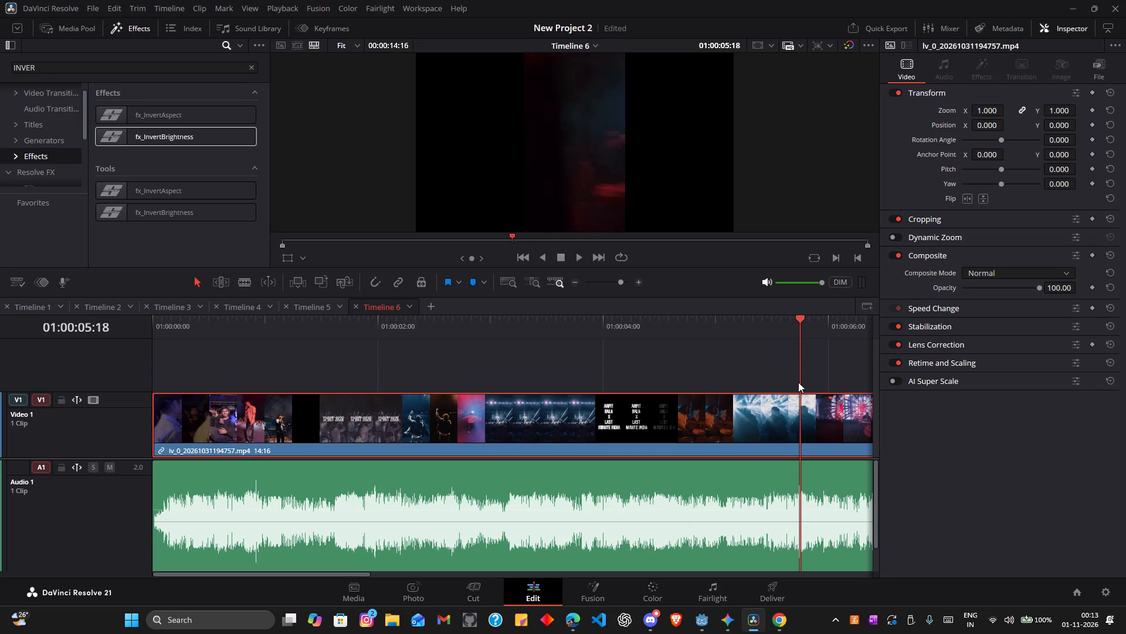
scroll(62, 130, "up", 2)
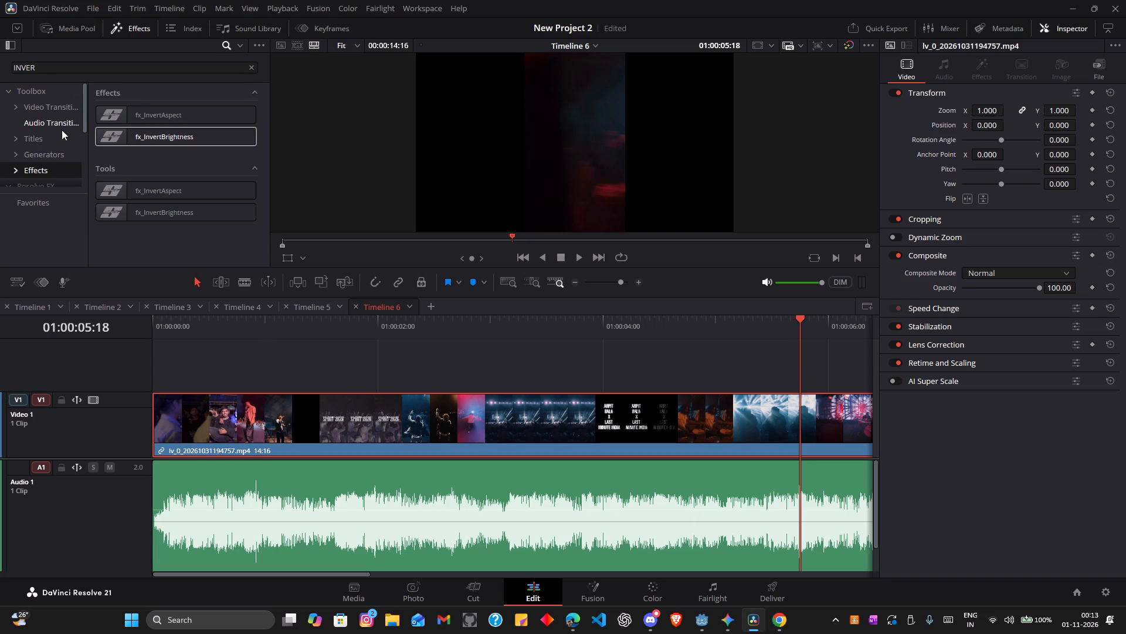
scroll(62, 130, "up", 3)
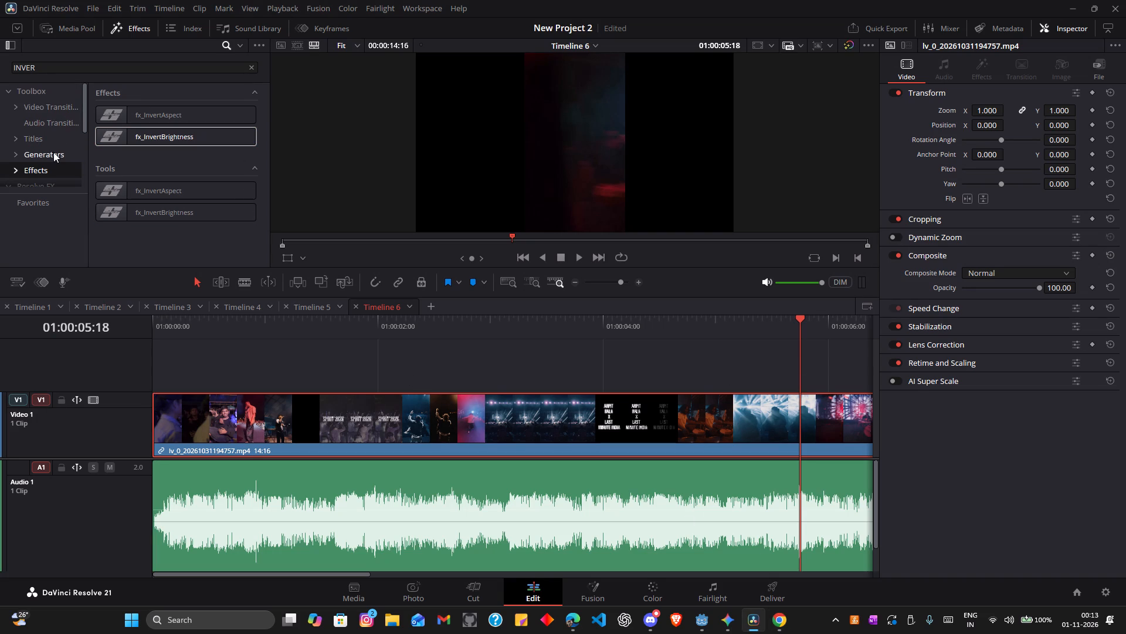
left_click(53, 152)
scroll(53, 175, "down", 1)
left_click(50, 170)
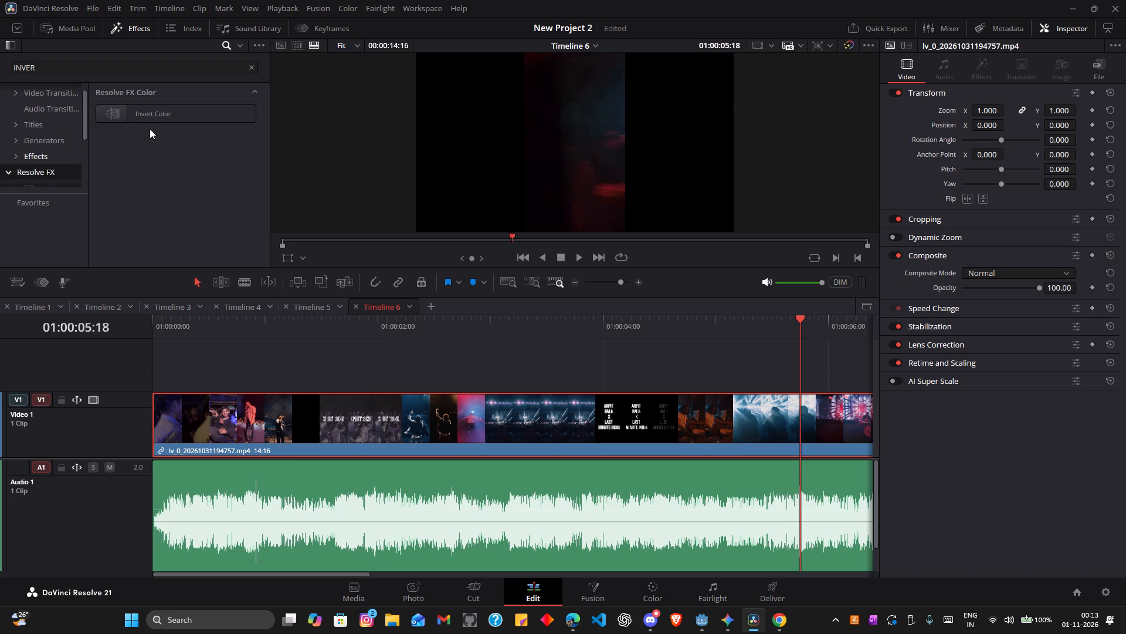
scroll(53, 177, "down", 2)
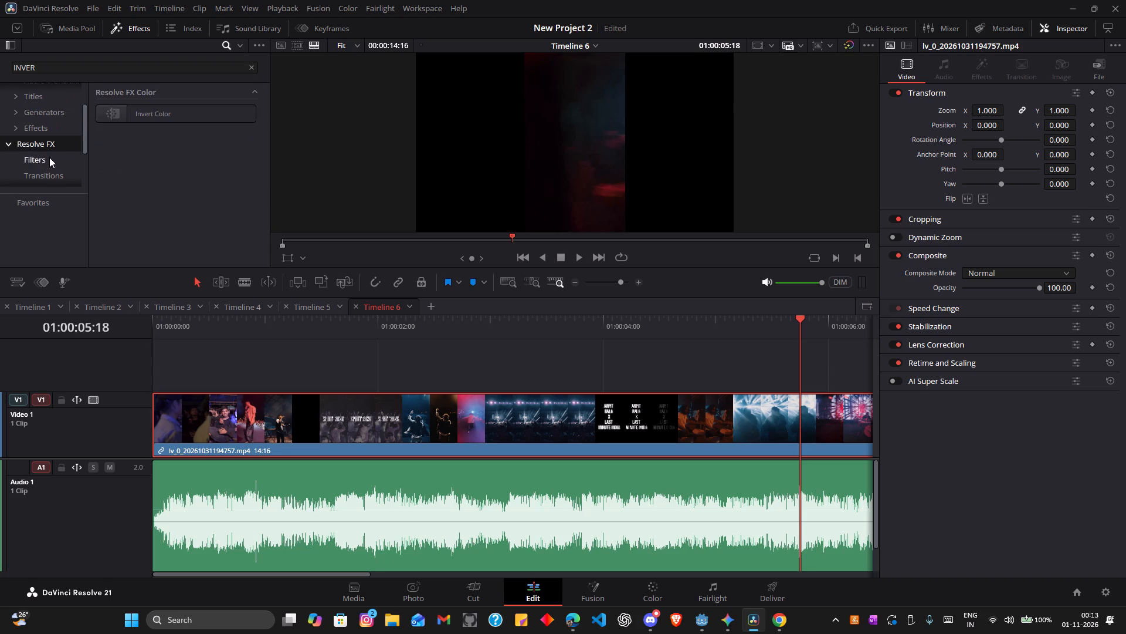
Clear the effects search and place an Adjustment Clip above the Video 1 clip, starting at about 01:00:04:18.
left_click(239, 70)
left_click(253, 68)
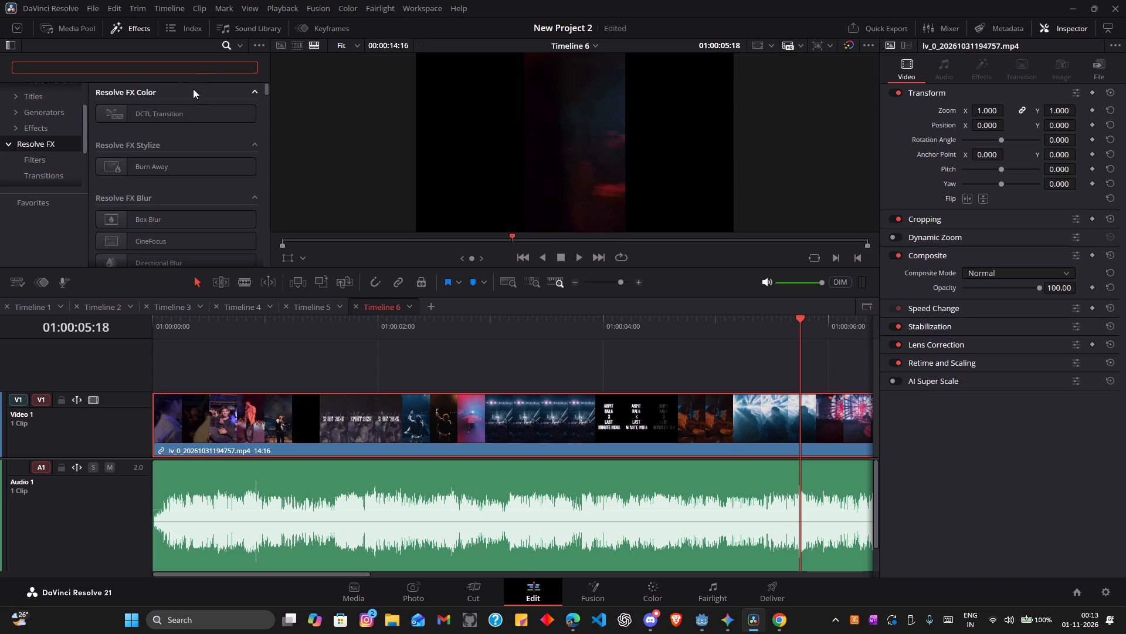
scroll(59, 163, "up", 6)
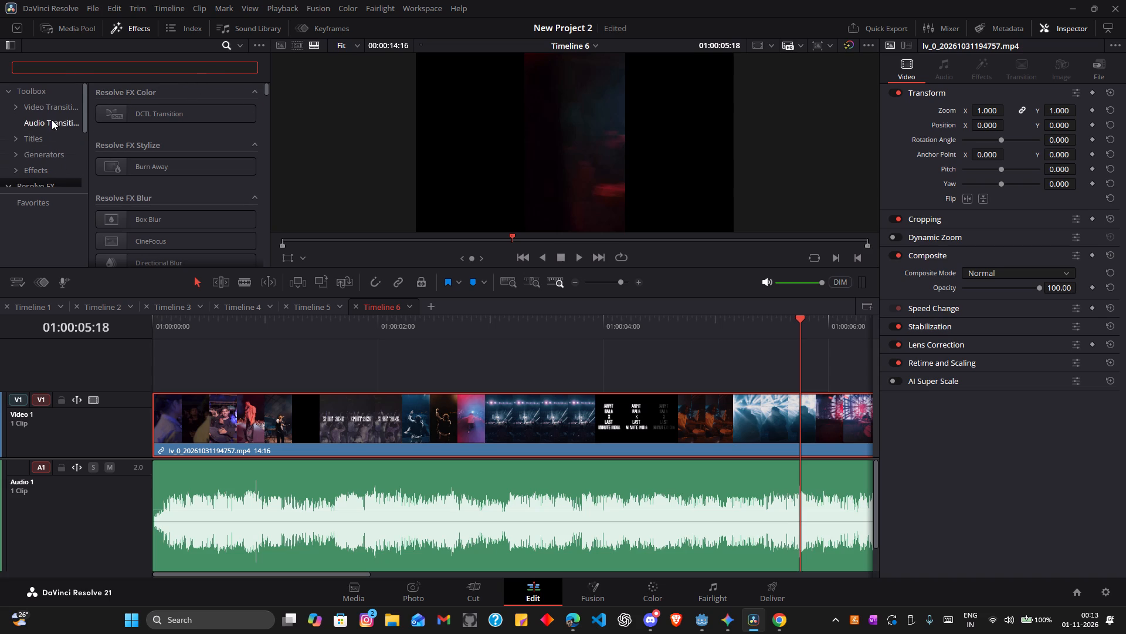
scroll(61, 174, "down", 1)
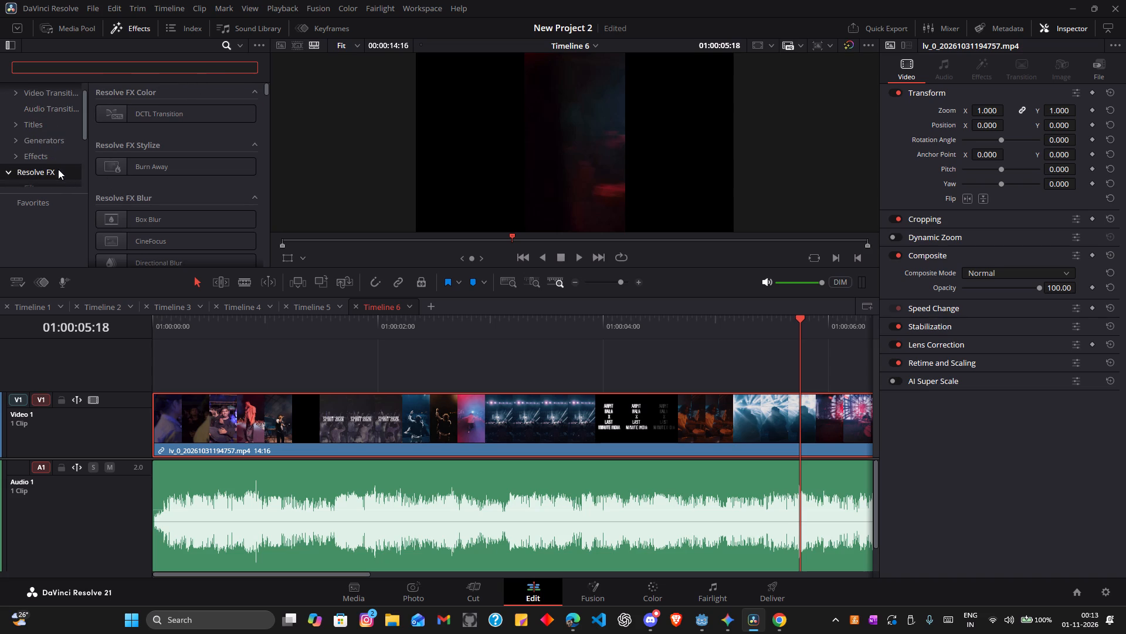
left_click(48, 156)
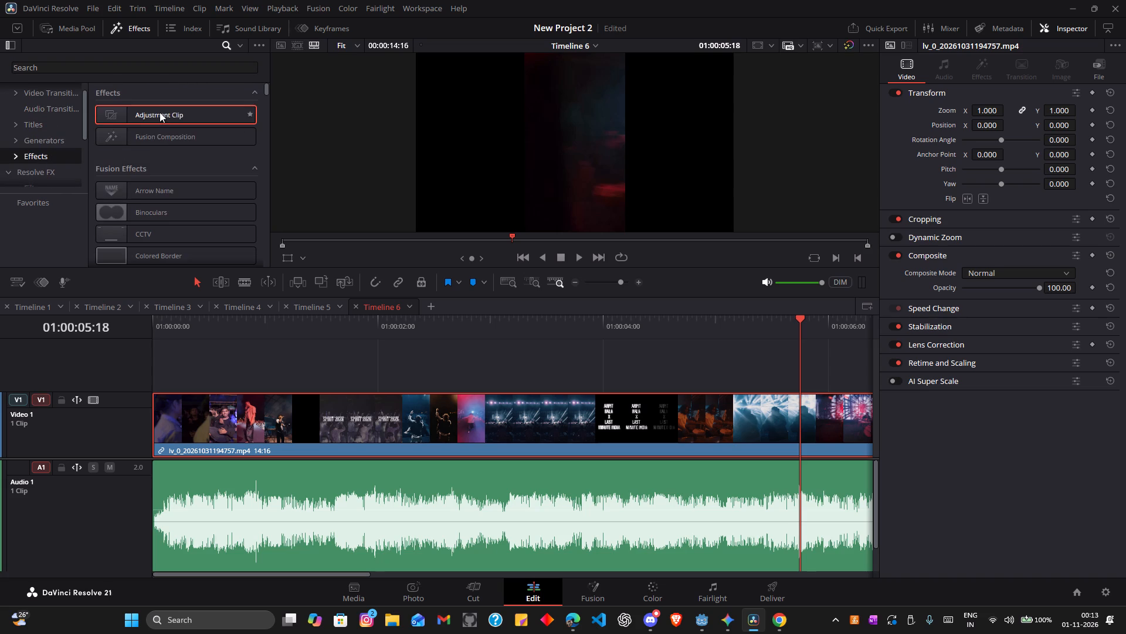
left_click_drag(160, 112, 647, 368)
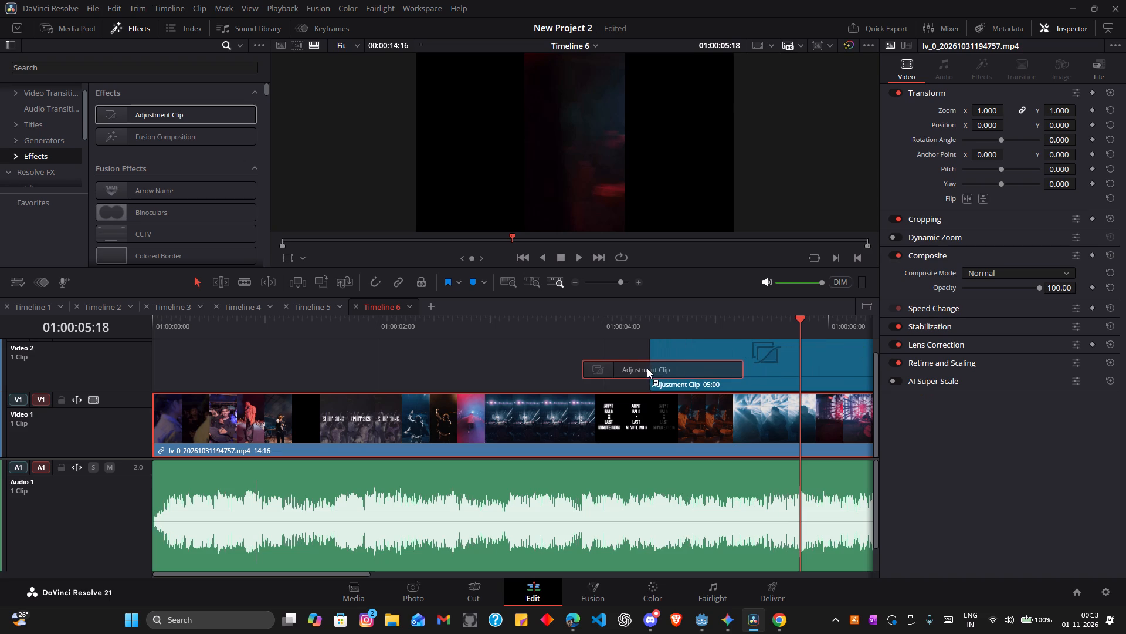
left_click_drag(647, 368, 687, 372)
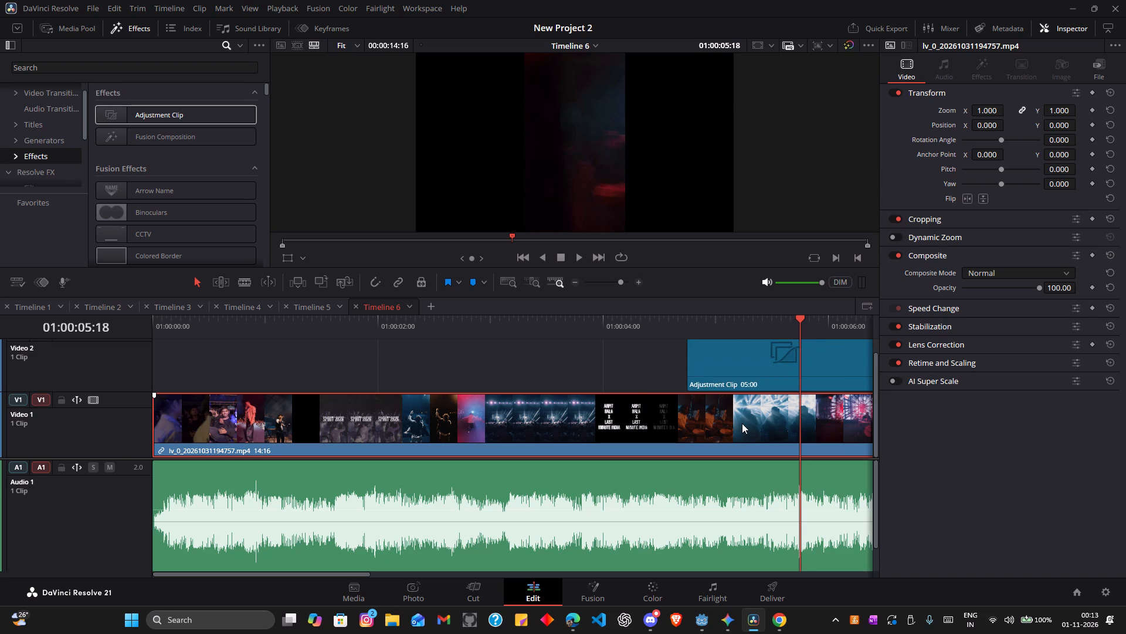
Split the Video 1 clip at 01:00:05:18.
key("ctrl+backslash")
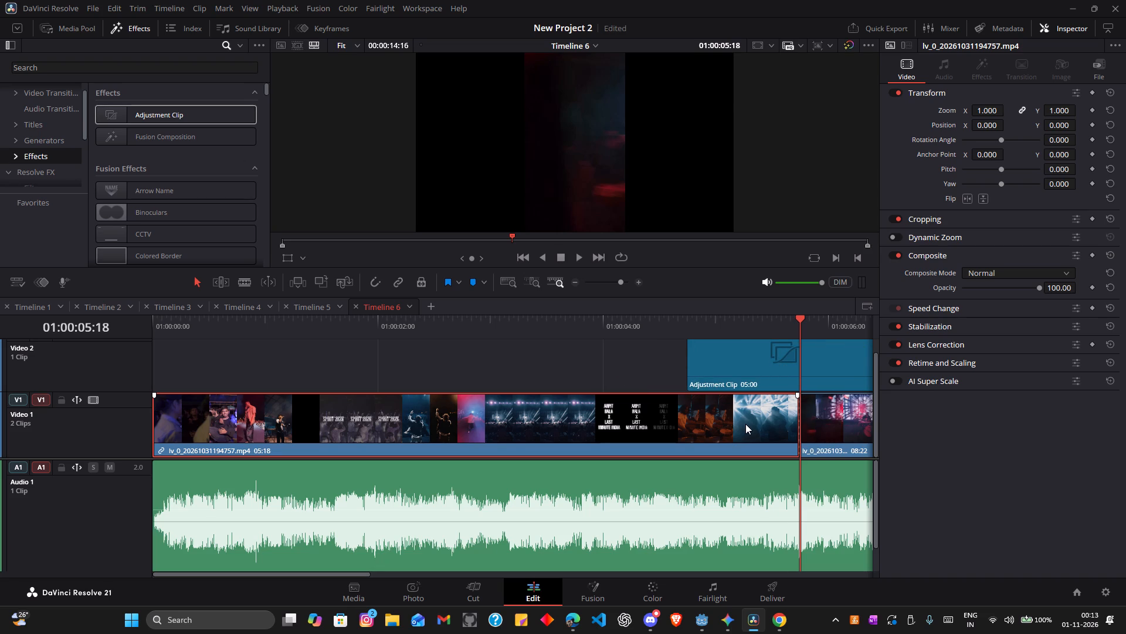
Split the Adjustment Clip on Video 2 at 01:00:05:19.
left_click(769, 374)
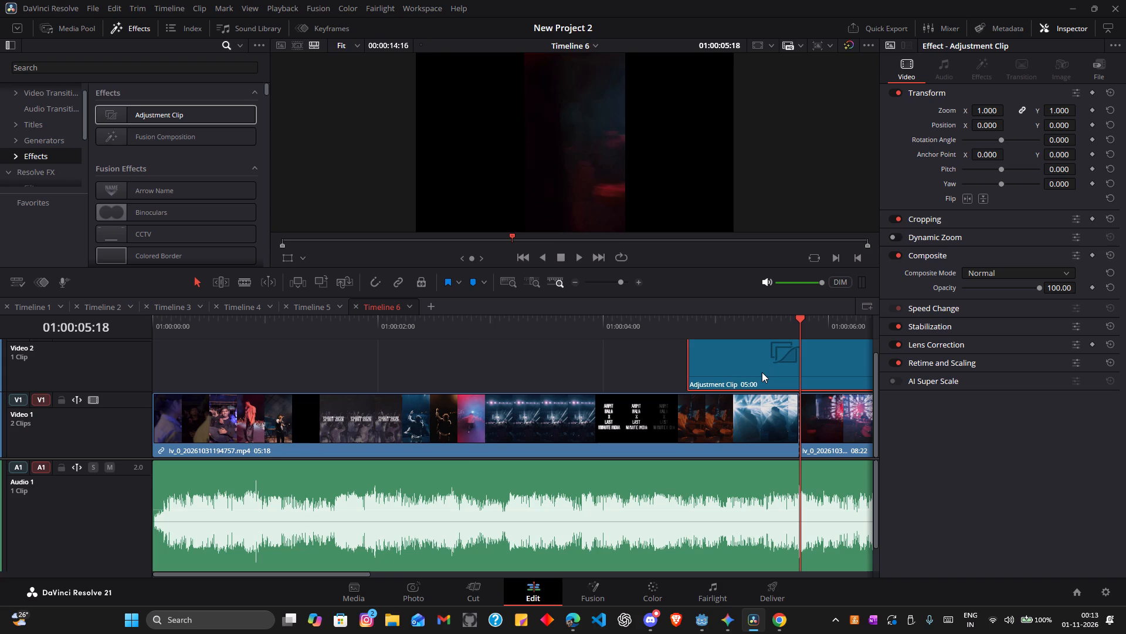
type("/\\")
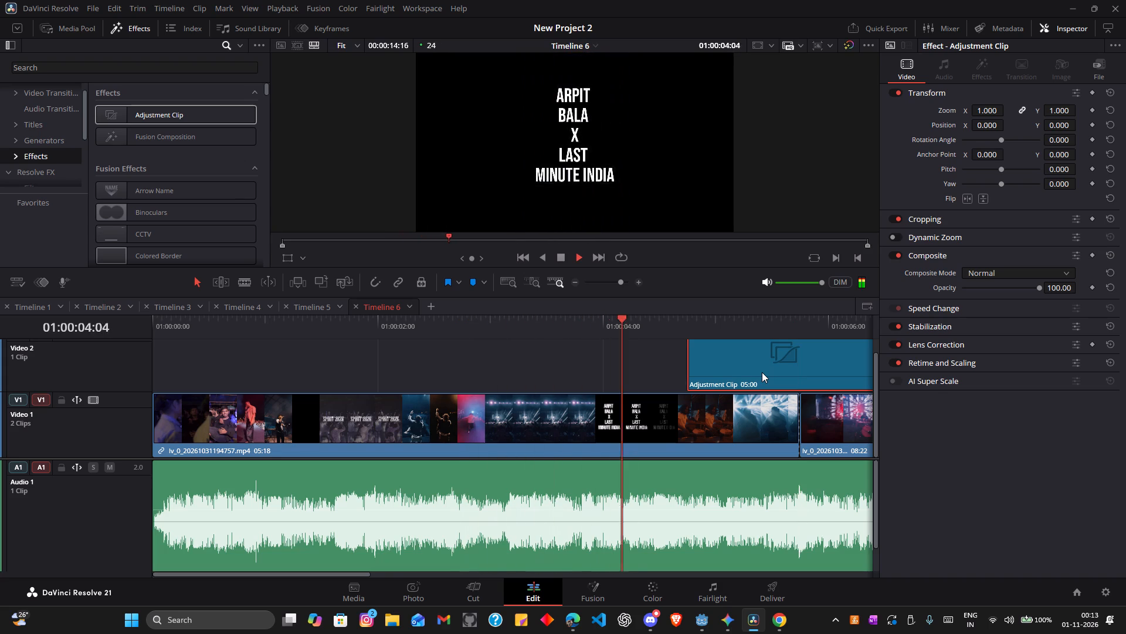
key("k")
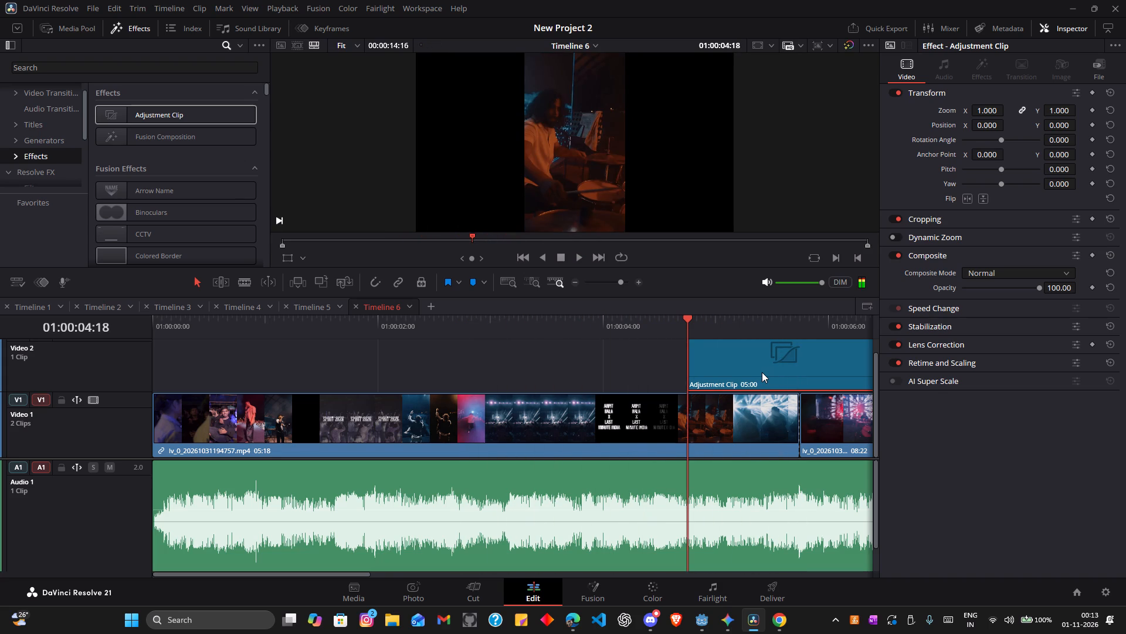
key("Right")
key("Right")
key("Right")
key("Right")
key("Right")
key("Right")
key("Right")
key("Right")
key("Right")
key("Right")
key("Right")
key("Right")
key("Right")
key("Right")
key("Right")
key("Right")
key("Right")
key("Right")
key("Right")
key("Right")
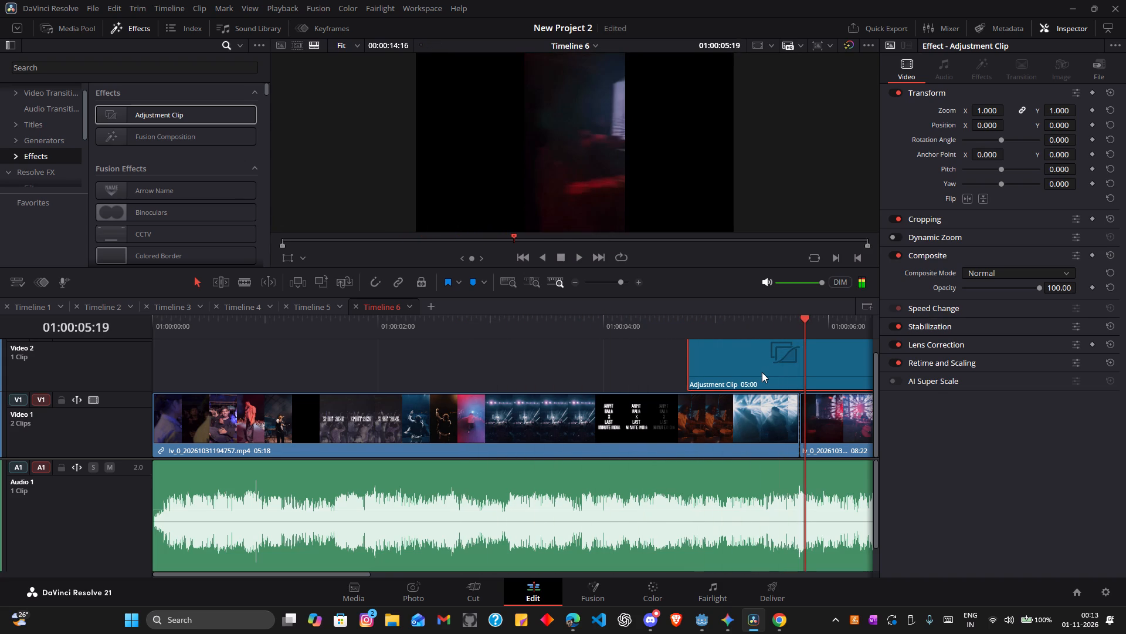
key("Left")
key("Right")
key("ctrl+backslash")
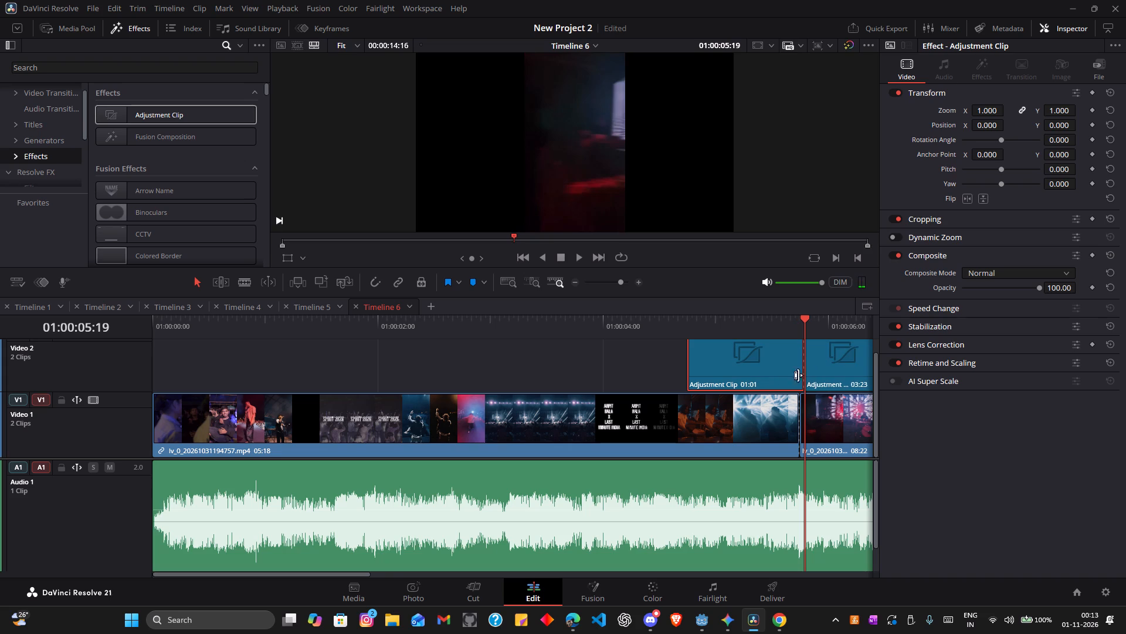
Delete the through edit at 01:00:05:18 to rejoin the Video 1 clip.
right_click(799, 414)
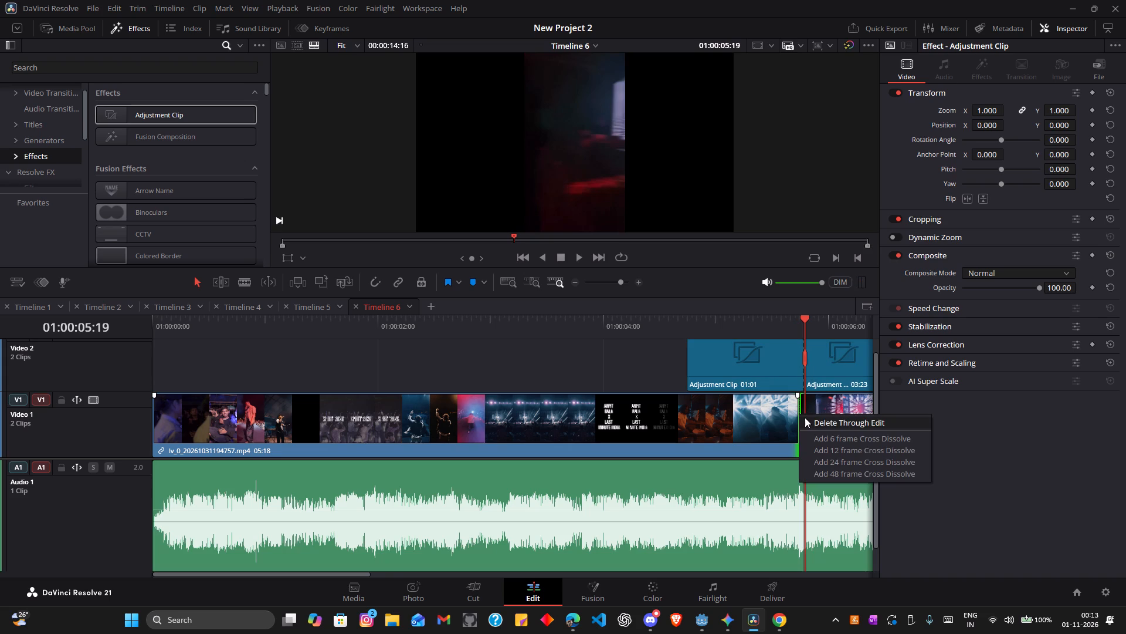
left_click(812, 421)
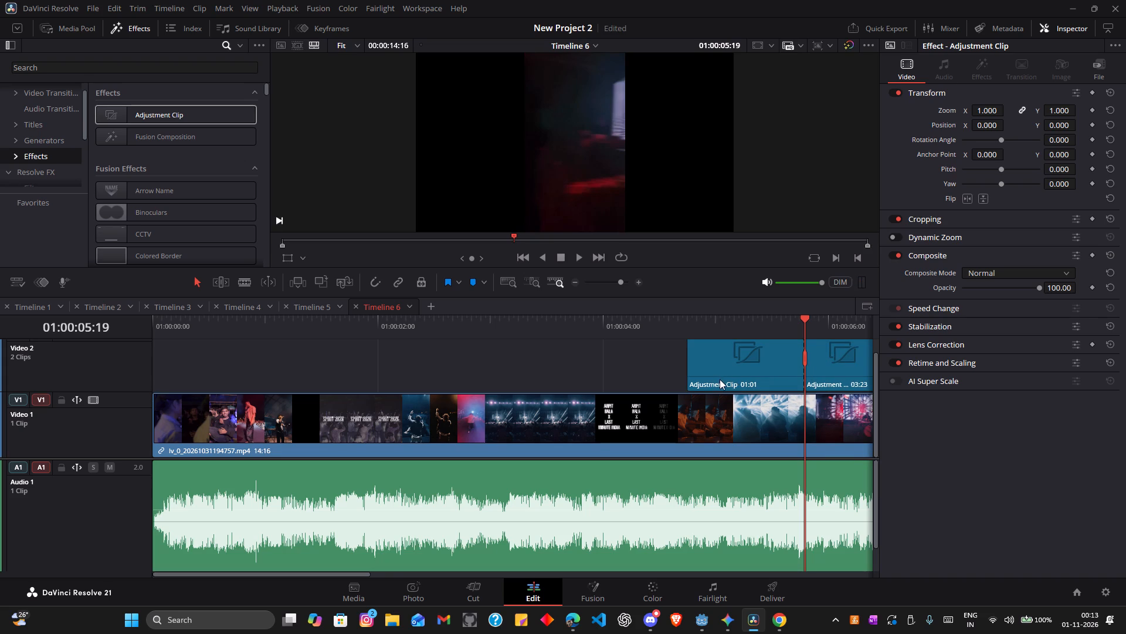
Select the first Adjustment Clip piece and step frame by frame through the silhouette shot around 01:00:05:09 to 01:00:05:11.
left_click(764, 377)
left_click(769, 329)
key("Left")
key("Left")
key("Left")
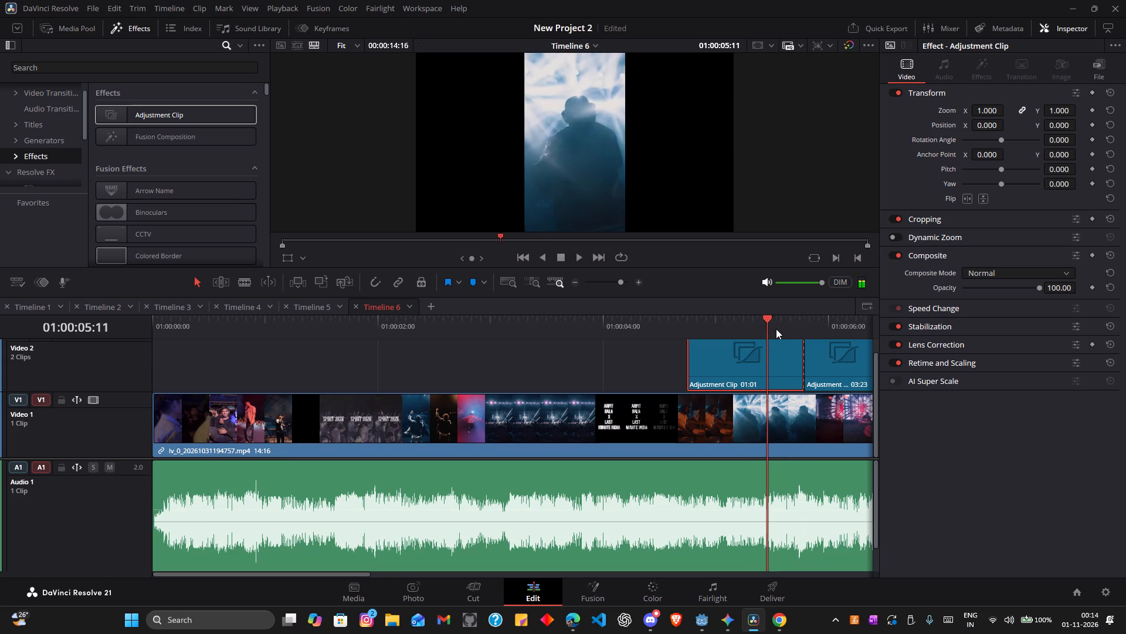
key("Left")
key("Right")
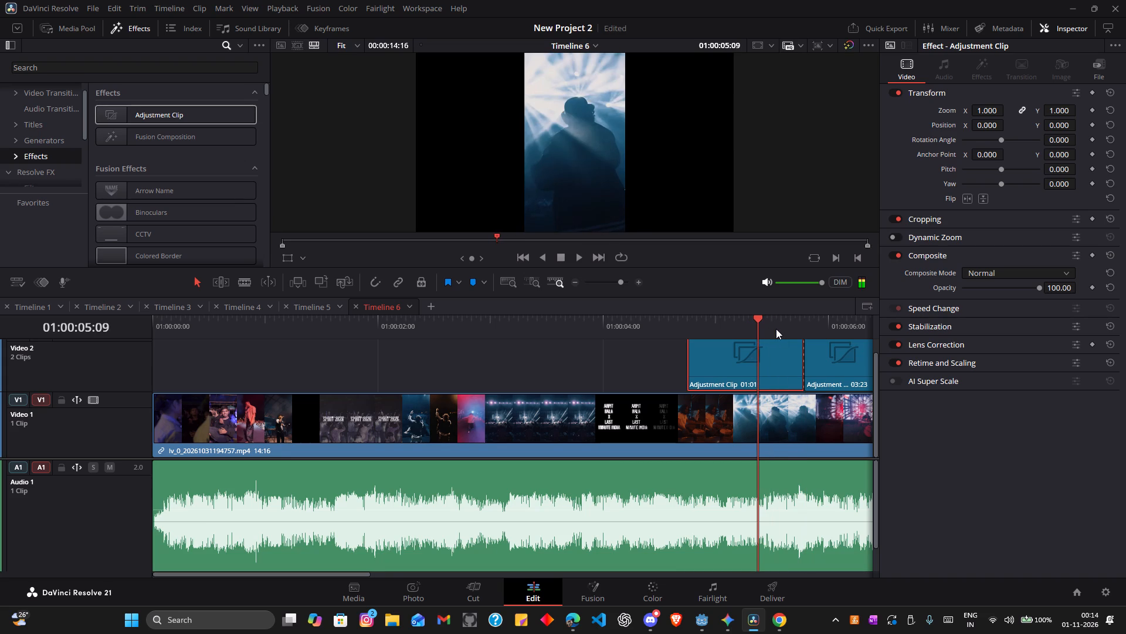
key("Right")
Play and step frame by frame through the change from the silhouette shot to the drummer shot, between 01:00:05:08 and 01:00:06:09.
type("LK")
key("Left")
key("Left")
key("Left")
key("Left")
key("Left")
key("Left")
key("Left")
key("Left")
key("Left")
key("Left")
key("Left")
key("Left")
key("Left")
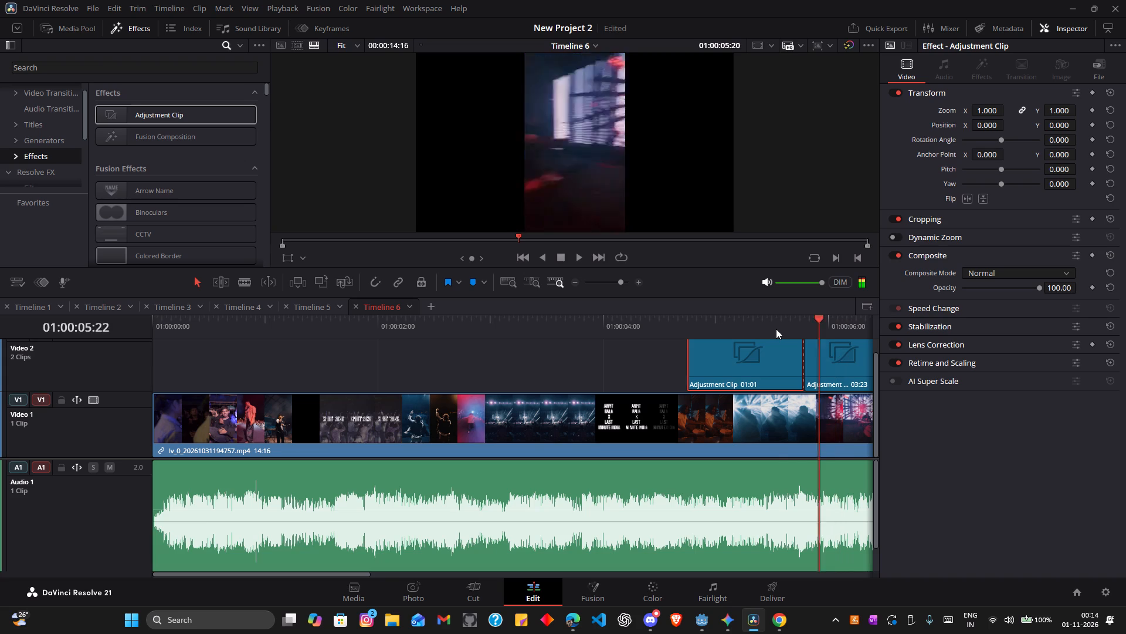
key("Left")
key("Left")
key("Left")
key("Left")
key("Left")
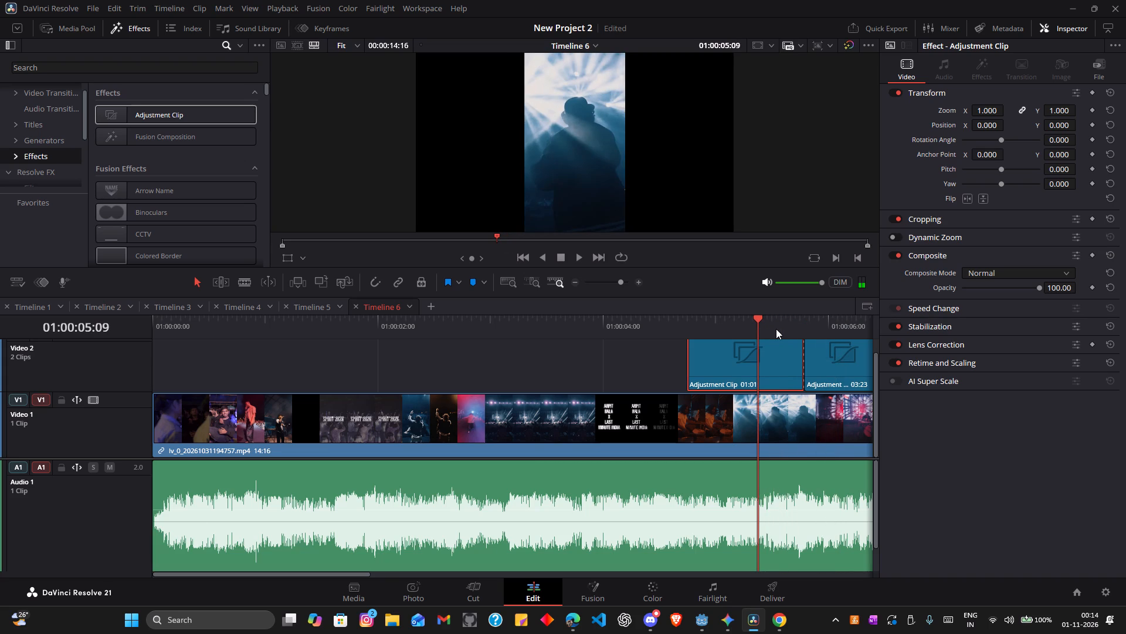
type("LK")
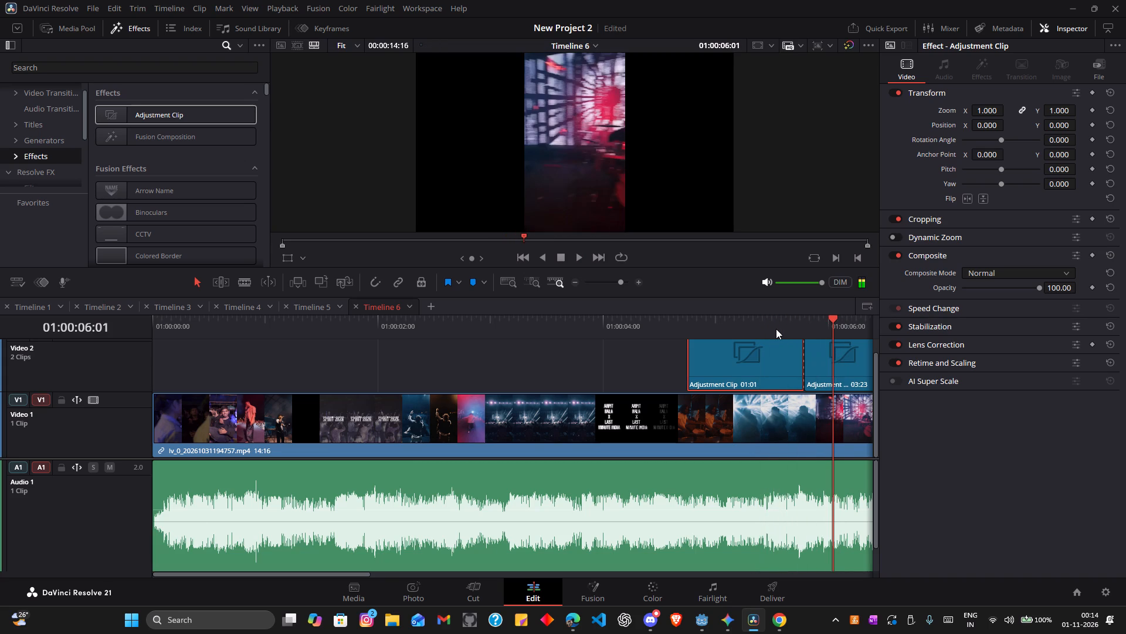
type("LK")
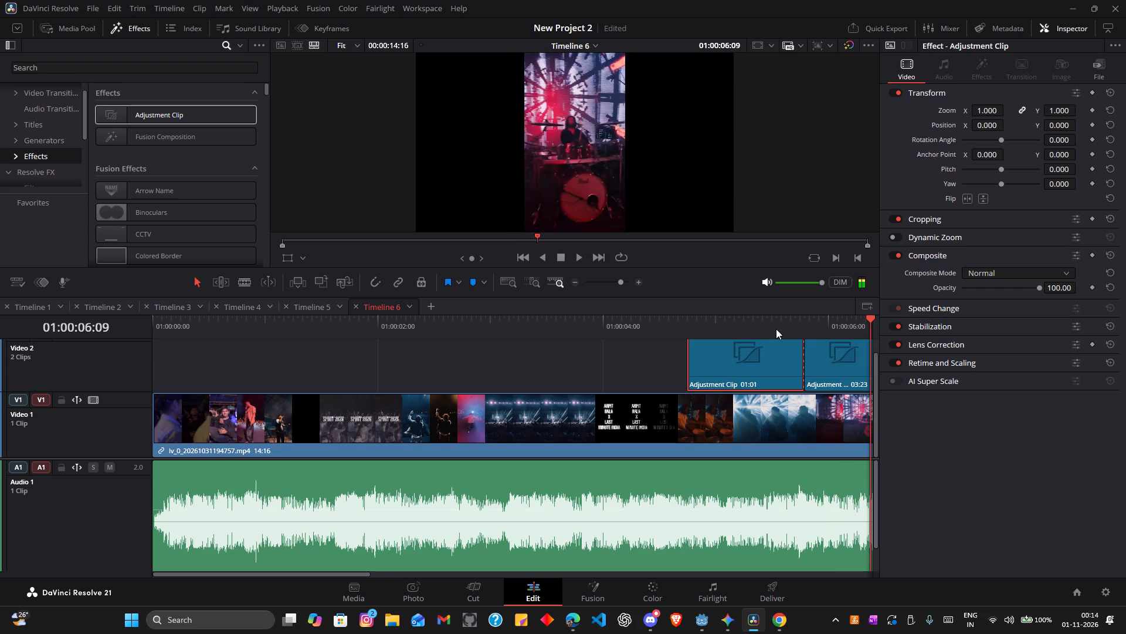
key("Left")
key("Left")
key("Left")
key("Left")
key("Left")
key("Left")
key("Left")
key("Left")
key("Left")
key("Left")
key("Left")
key("Left")
key("Left")
key("Left")
key("Left")
key("Left")
key("Left")
key("Left")
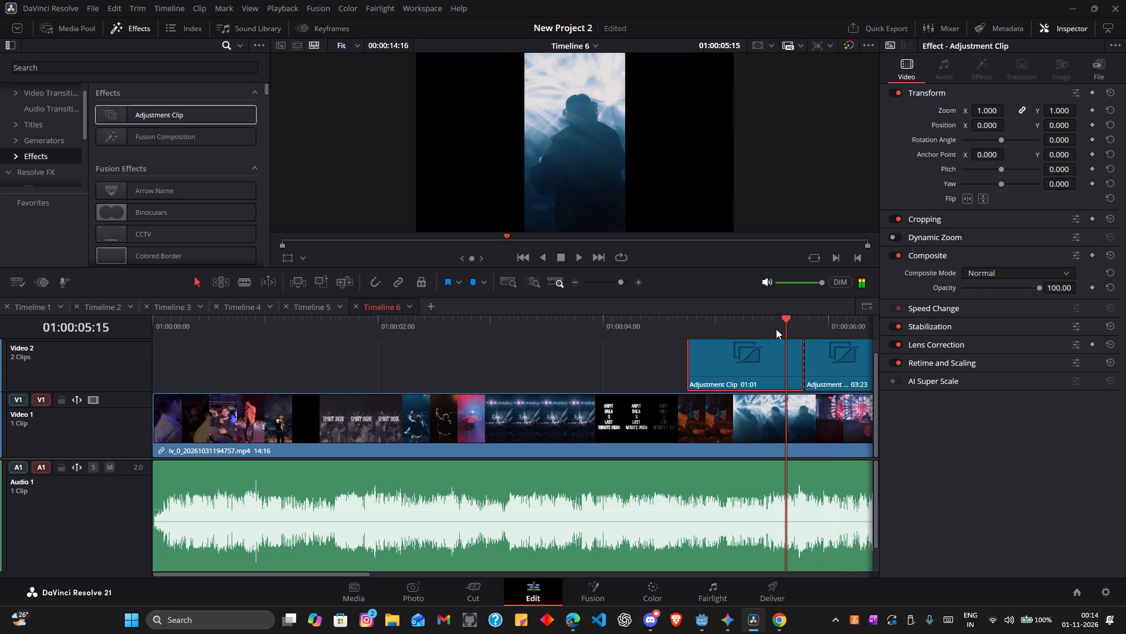
key("Left")
key("Left")
key("Left")
key("Left")
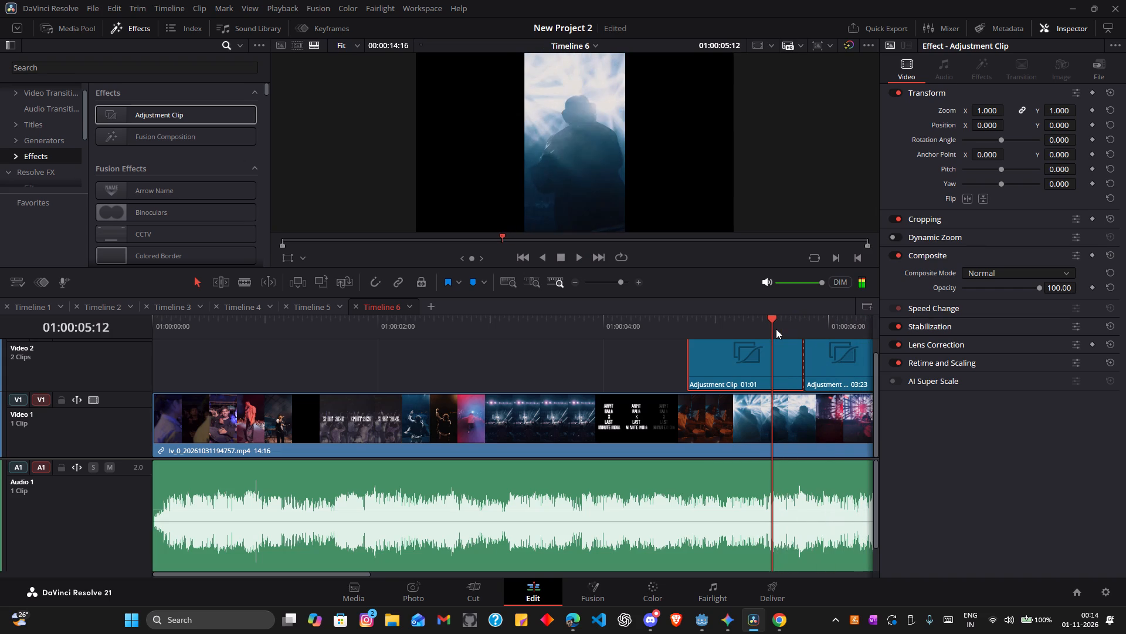
key("Left")
key("Left")
key("Left")
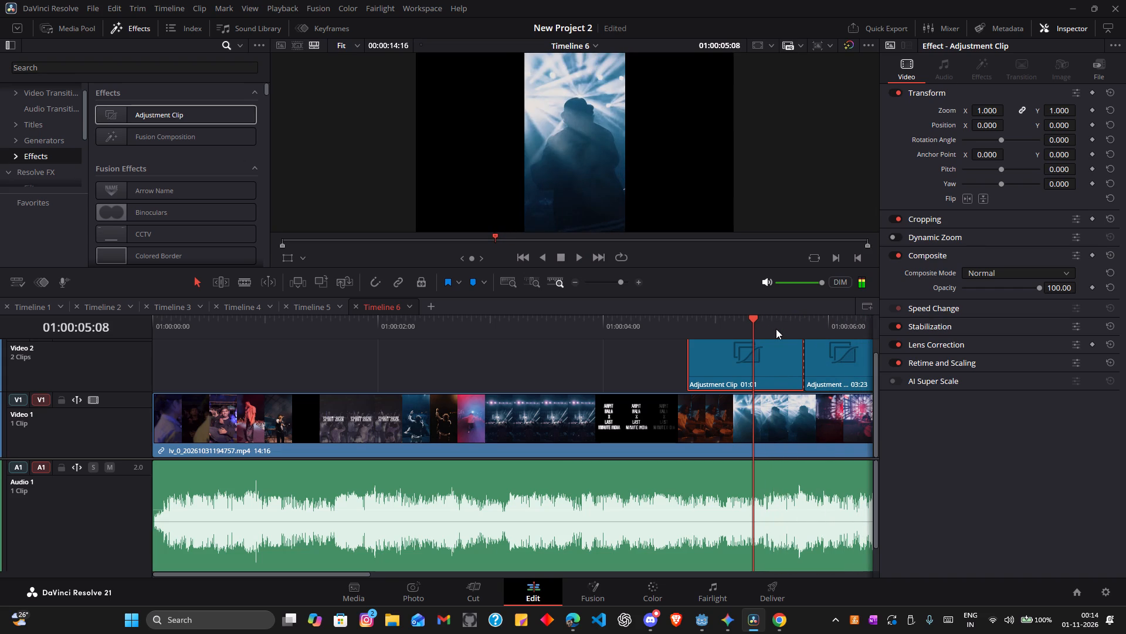
Split the clips on all tracks at 01:00:05:09.
key("Right")
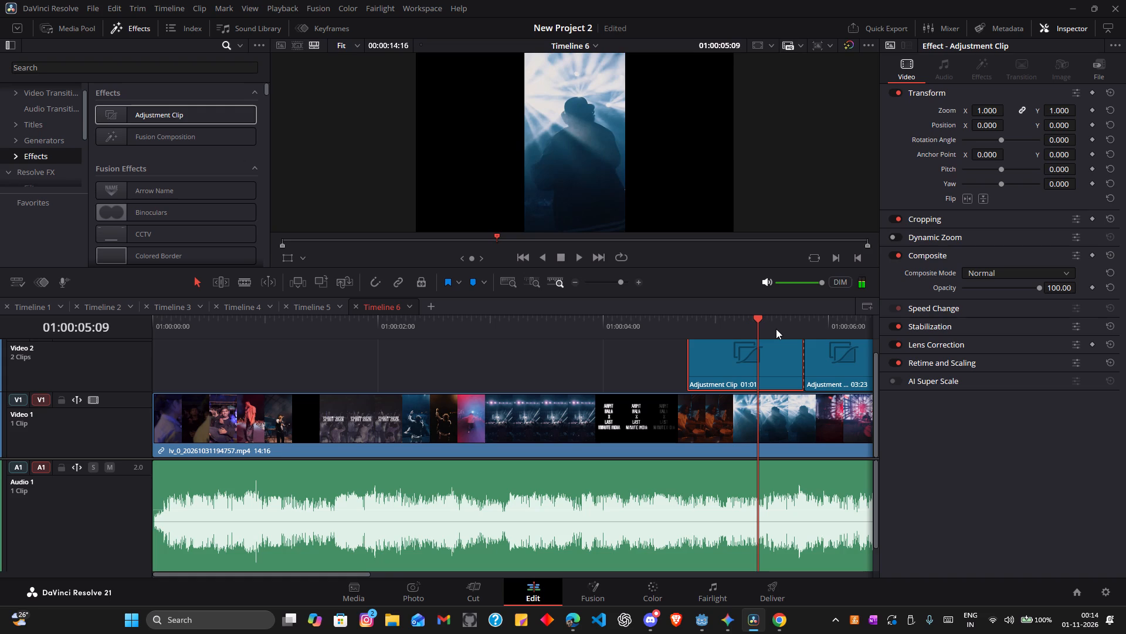
key("Right")
key("Left")
left_click(798, 369)
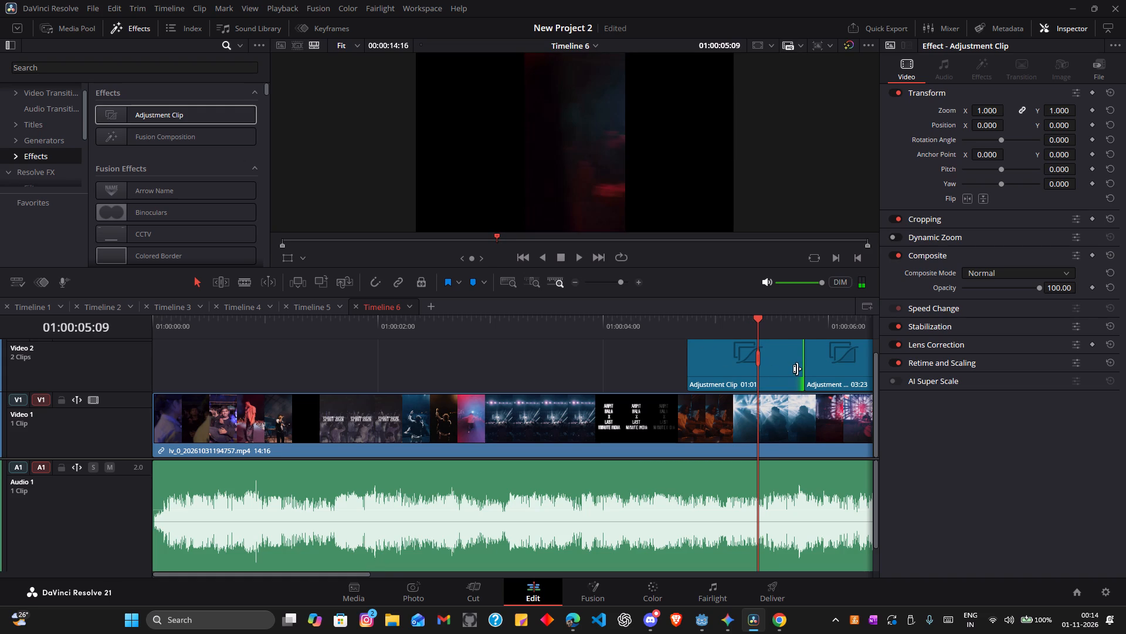
key("ctrl+backslash")
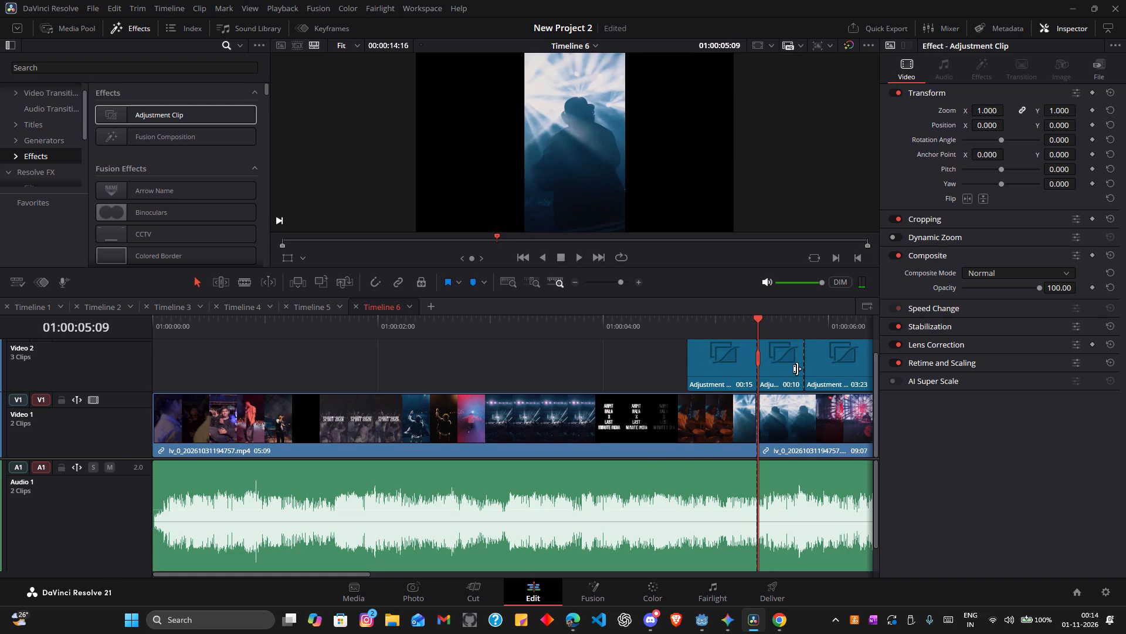
Delete the Adjustment Clip pieces before 01:00:05:09 and after 01:00:05:19, keeping only the 10-frame middle piece.
left_click(720, 356)
key("BackSpace")
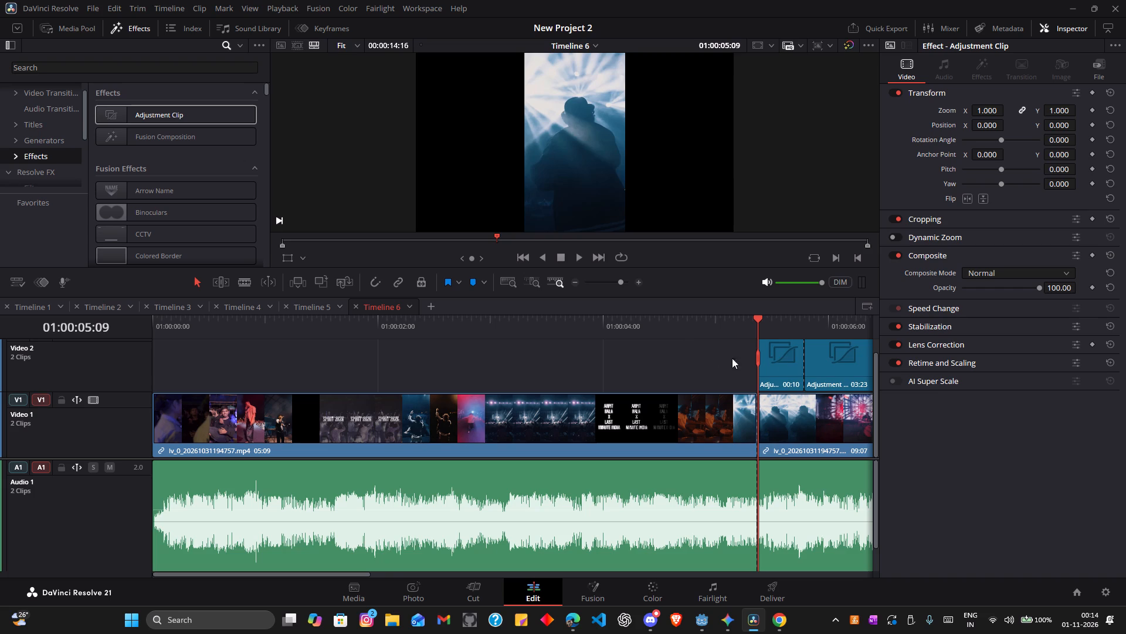
left_click(818, 366)
key("BackSpace")
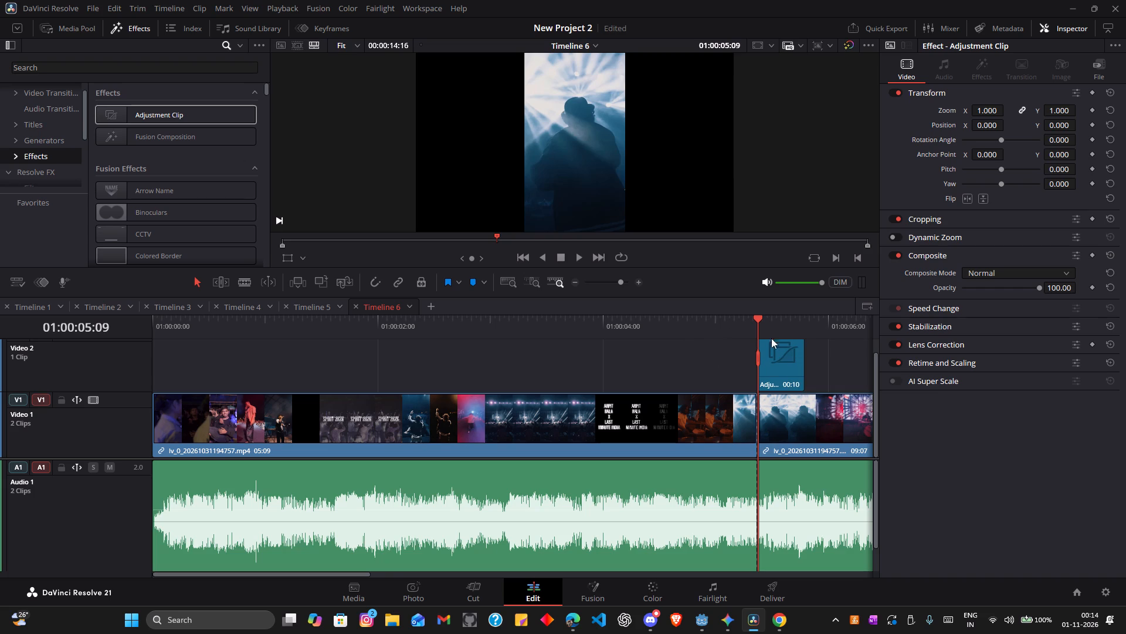
Find the Invert Color effect under Resolve FX and apply it to the remaining Adjustment Clip on Video 2.
left_click(686, 320)
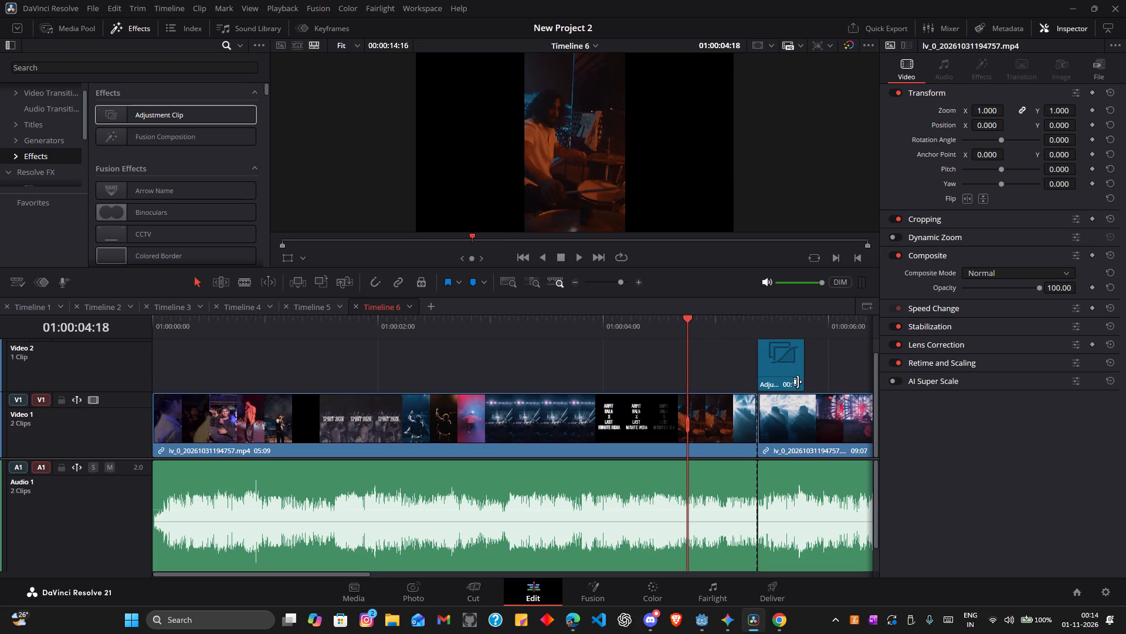
left_click(49, 166)
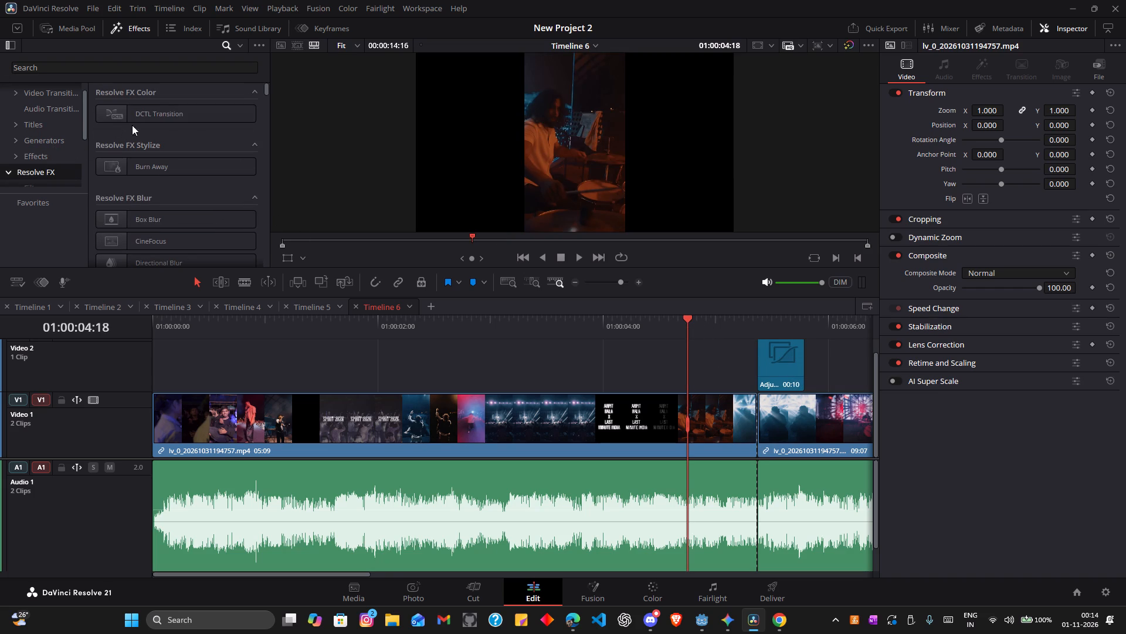
left_click(212, 66)
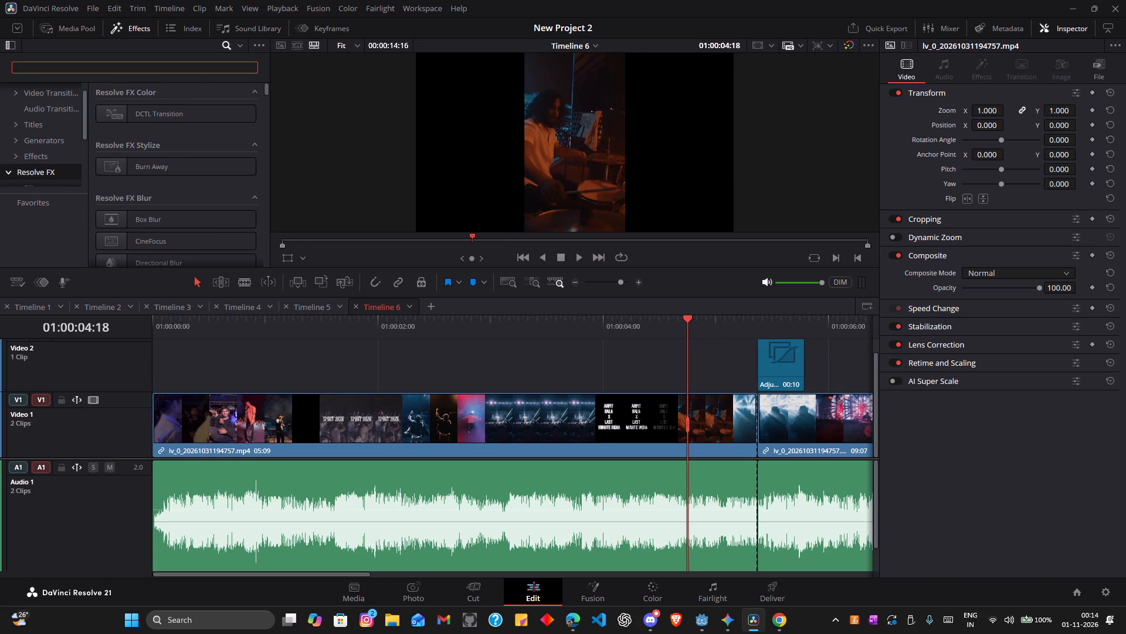
type("INVER")
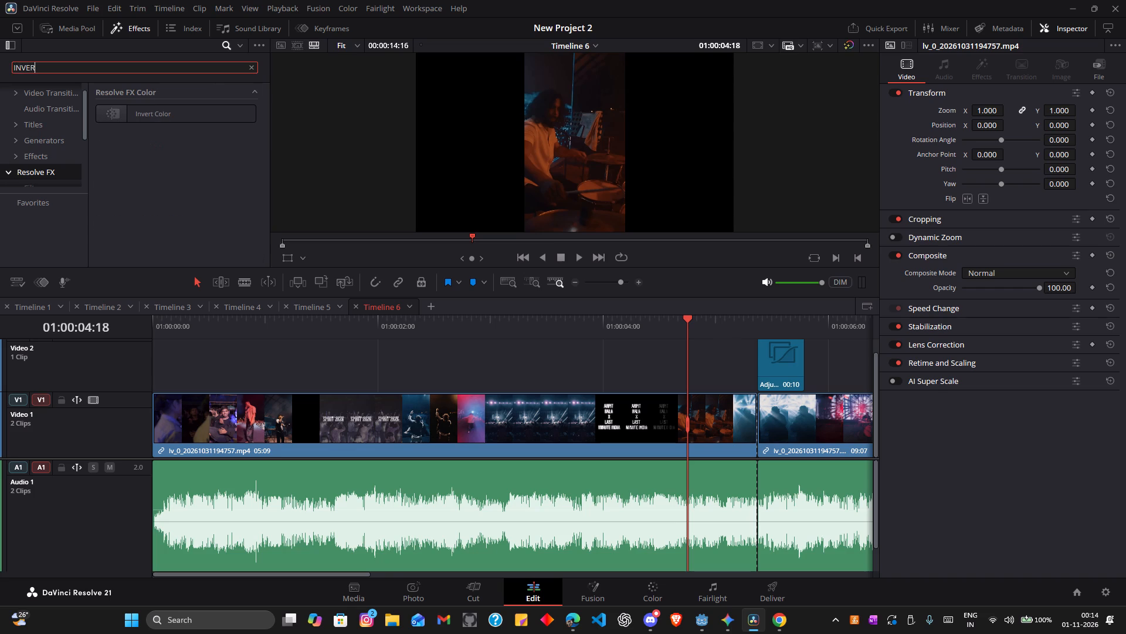
left_click_drag(150, 113, 345, 242)
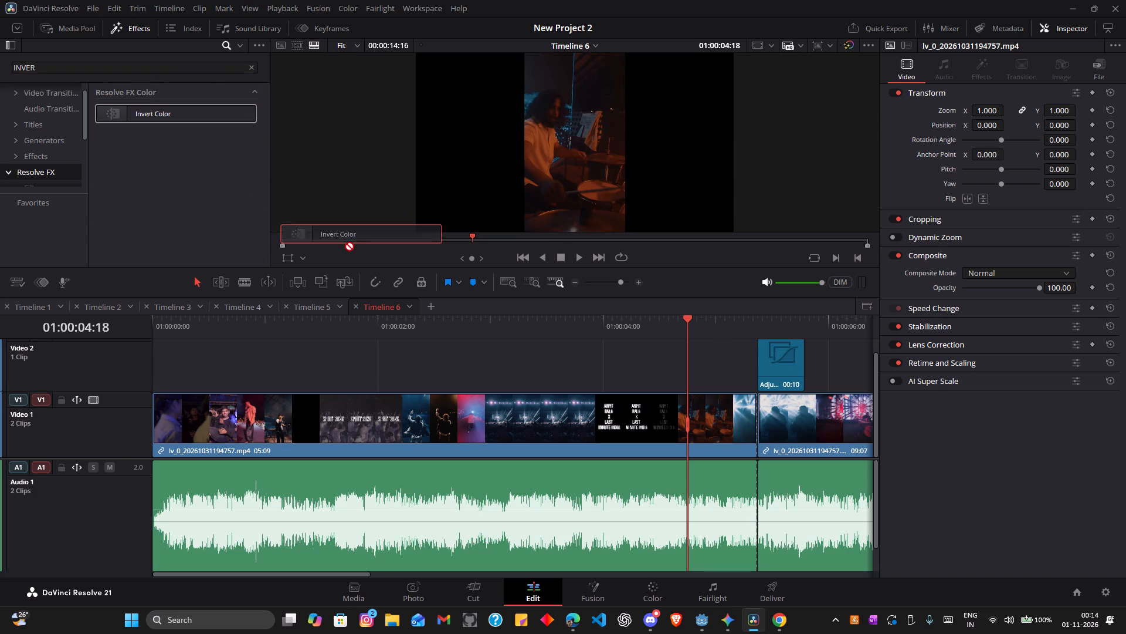
left_click_drag(345, 242, 782, 361)
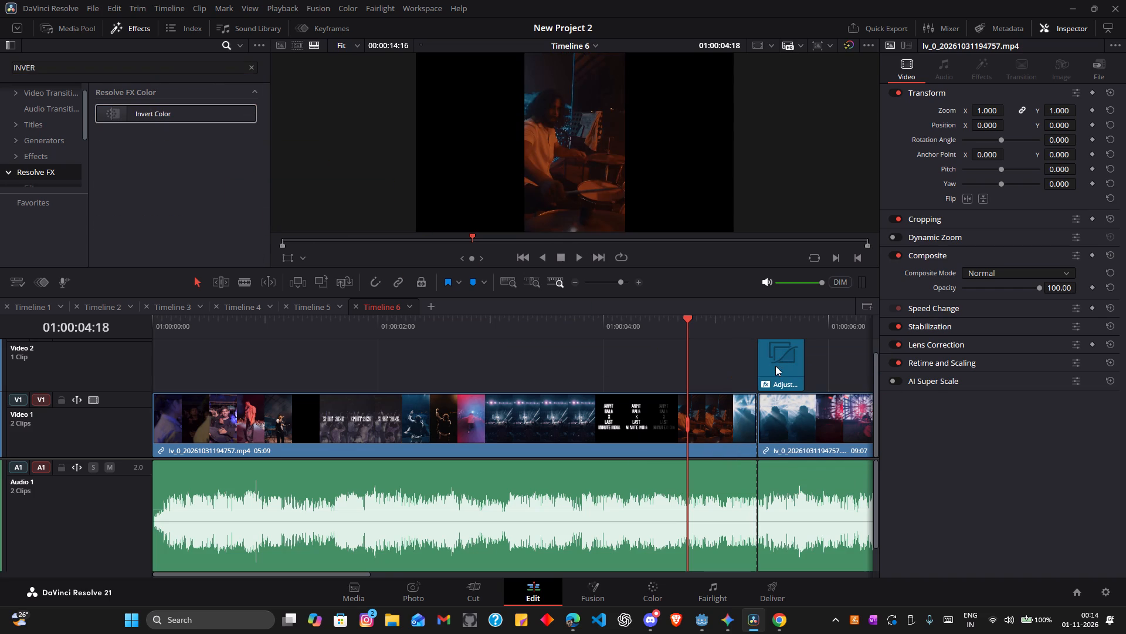
Delete the through edits at 01:00:05:09 on Video 1 and Audio 1 to rejoin the reference clip.
right_click(759, 420)
left_click(772, 430)
right_click(756, 486)
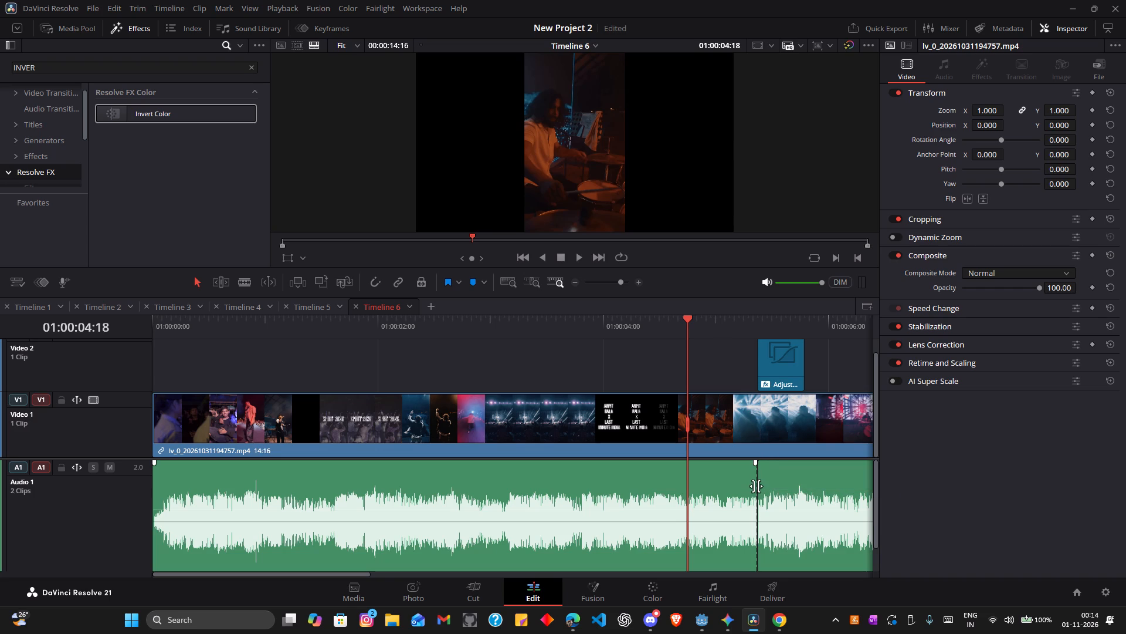
left_click(764, 492)
Preview the inverted shot at 01:00:05:12 and set the Adjustment Clip's Crop Left to about 616, near the vertical video's left edge.
left_click(776, 328)
left_click_drag(779, 322, 762, 320)
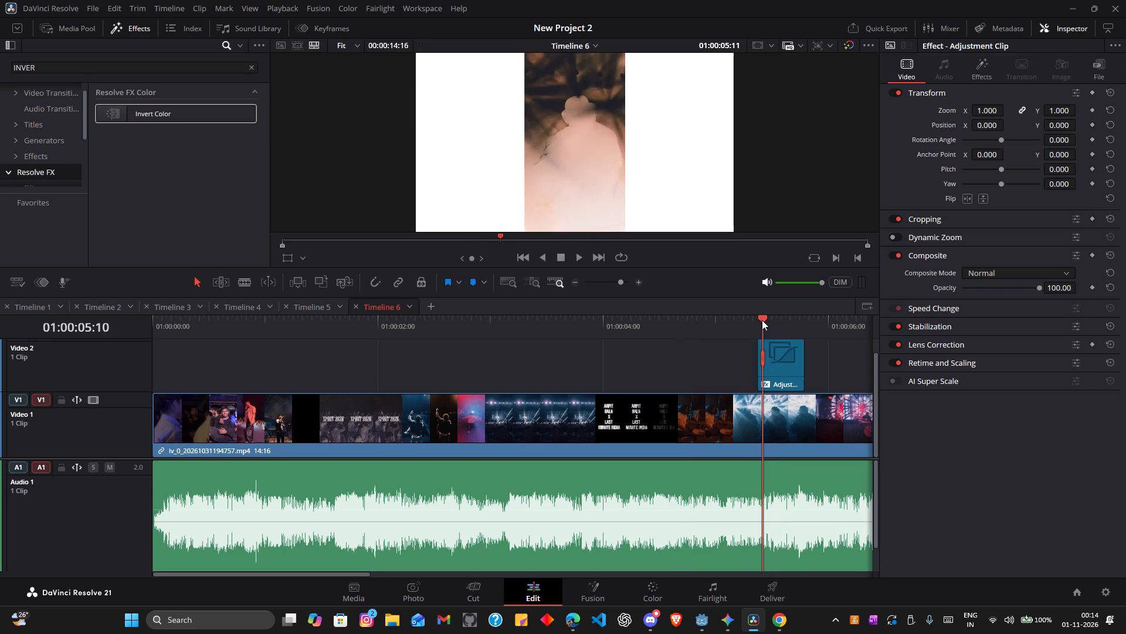
left_click_drag(762, 320, 777, 327)
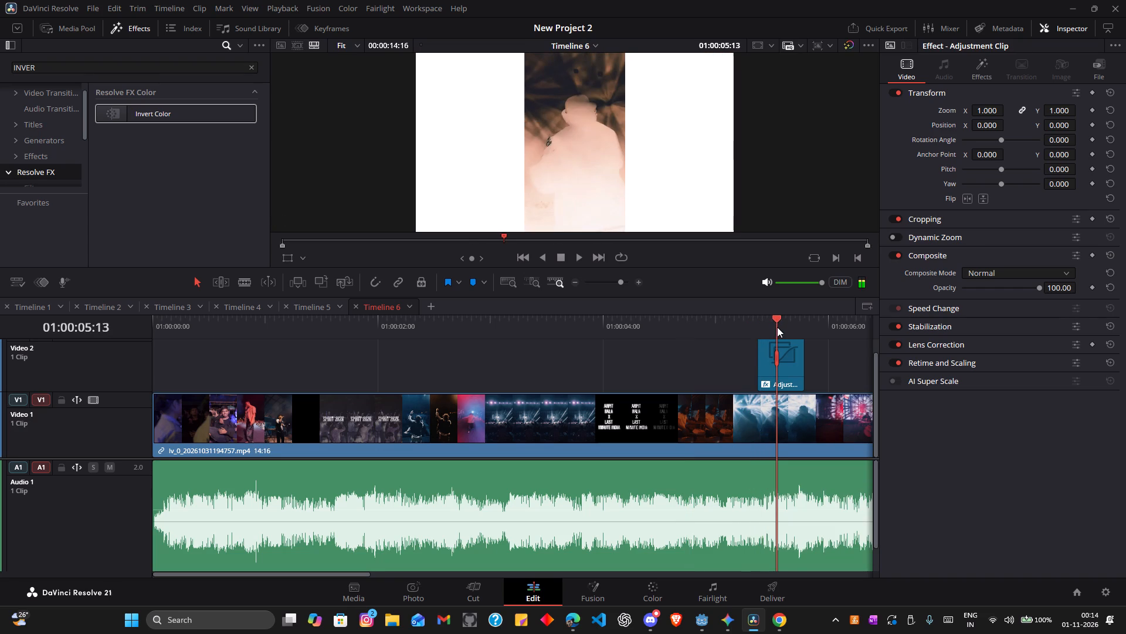
left_click_drag(777, 327, 770, 325)
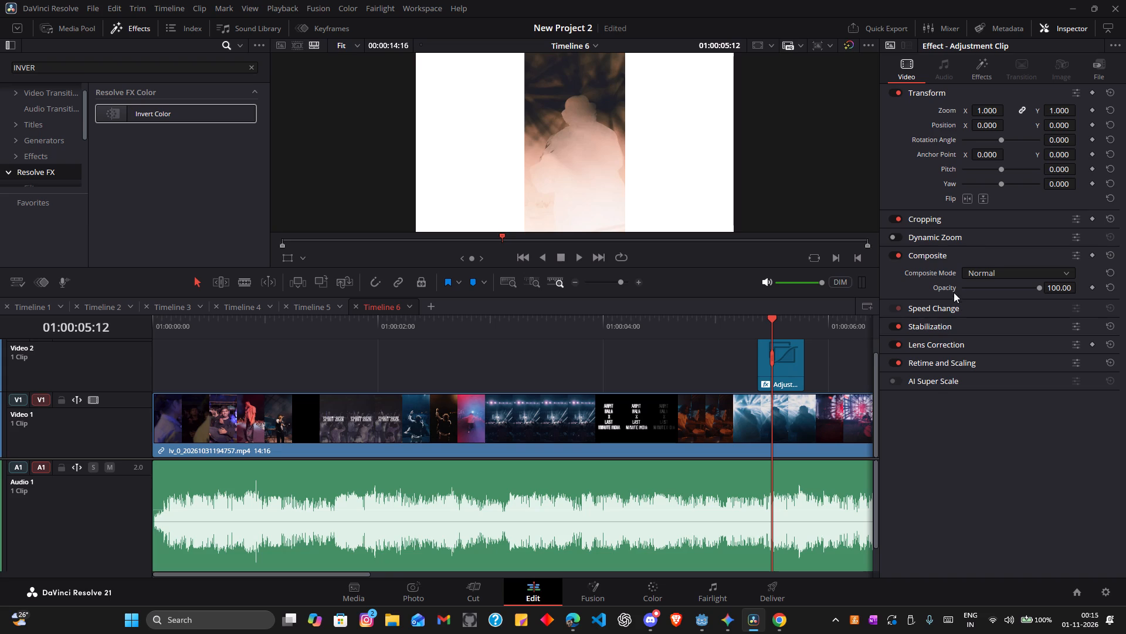
left_click(971, 220)
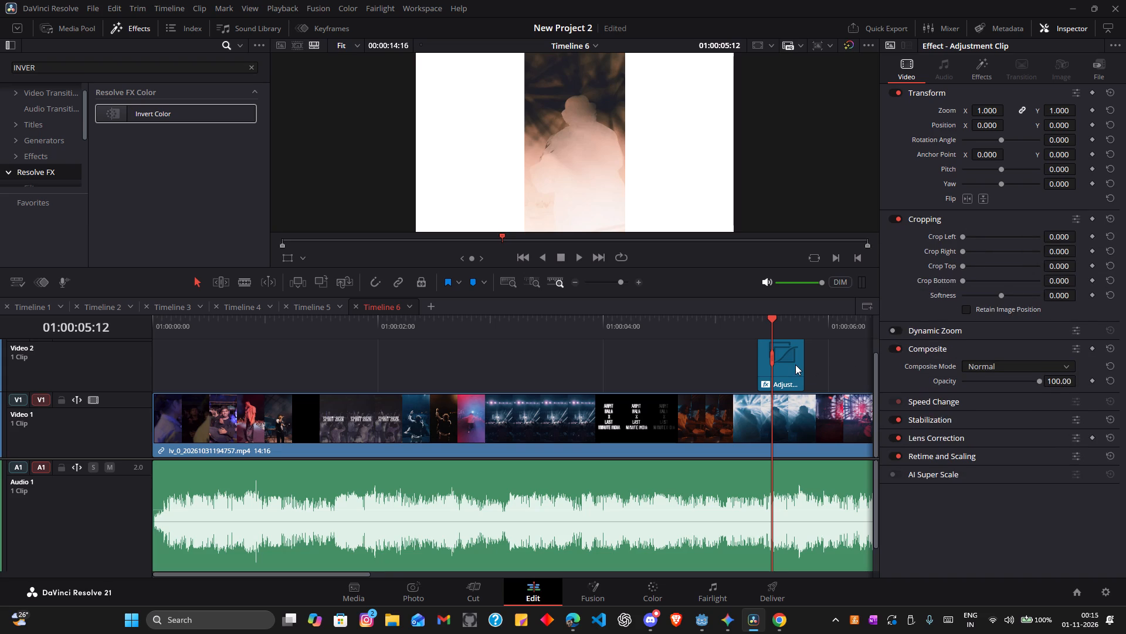
left_click(795, 365)
left_click(788, 367)
left_click_drag(962, 237, 986, 244)
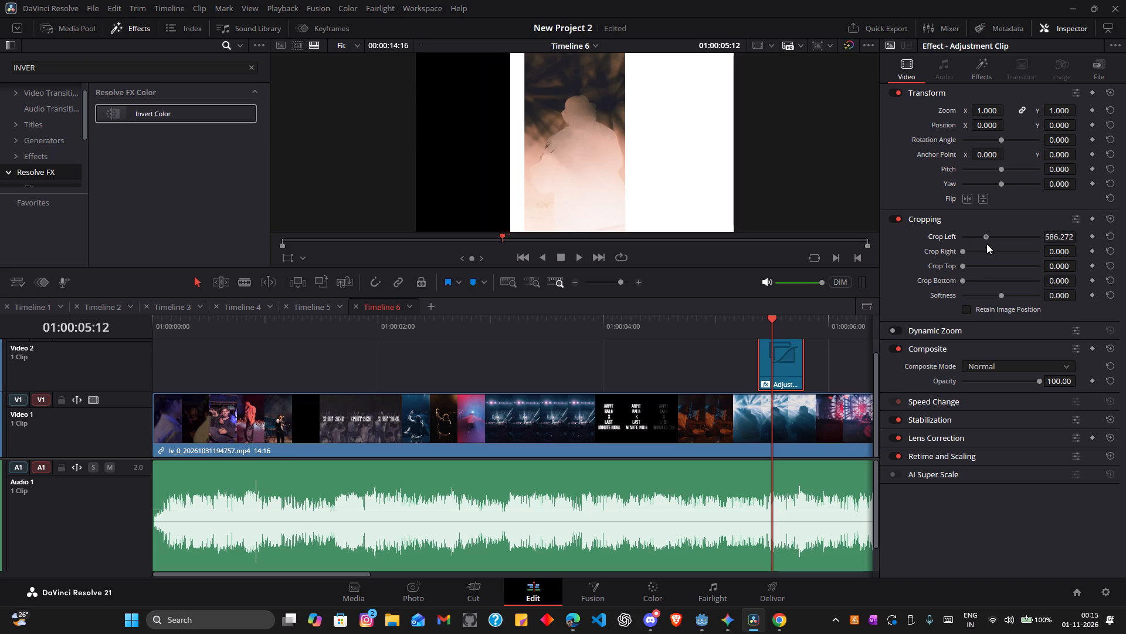
left_click_drag(986, 244, 998, 248)
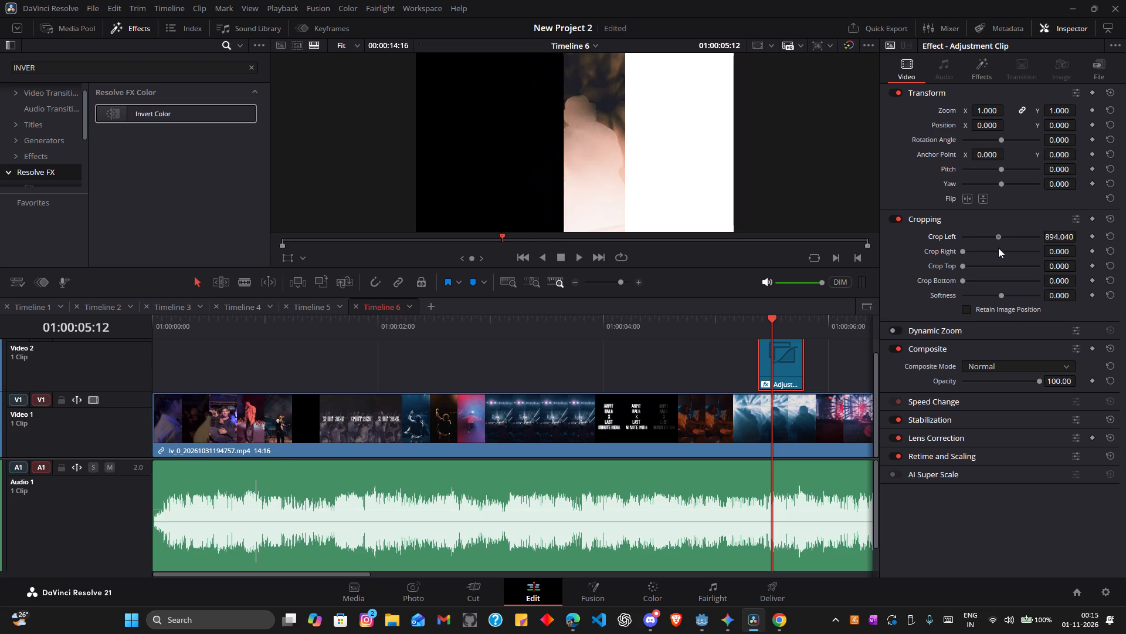
left_click_drag(998, 248, 976, 237)
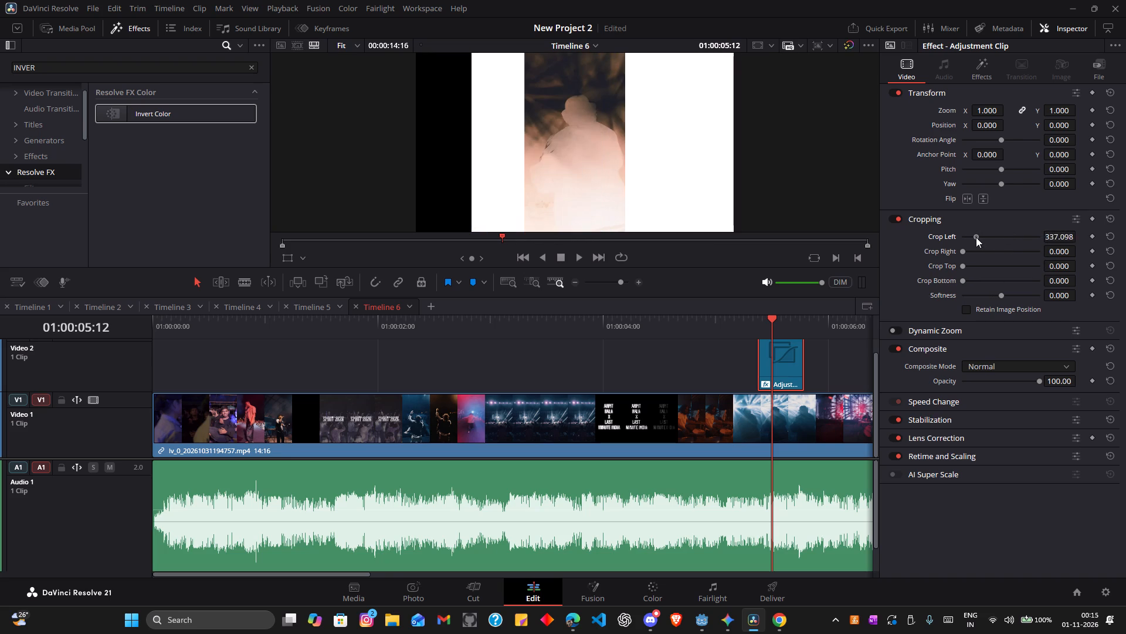
left_click_drag(976, 237, 985, 242)
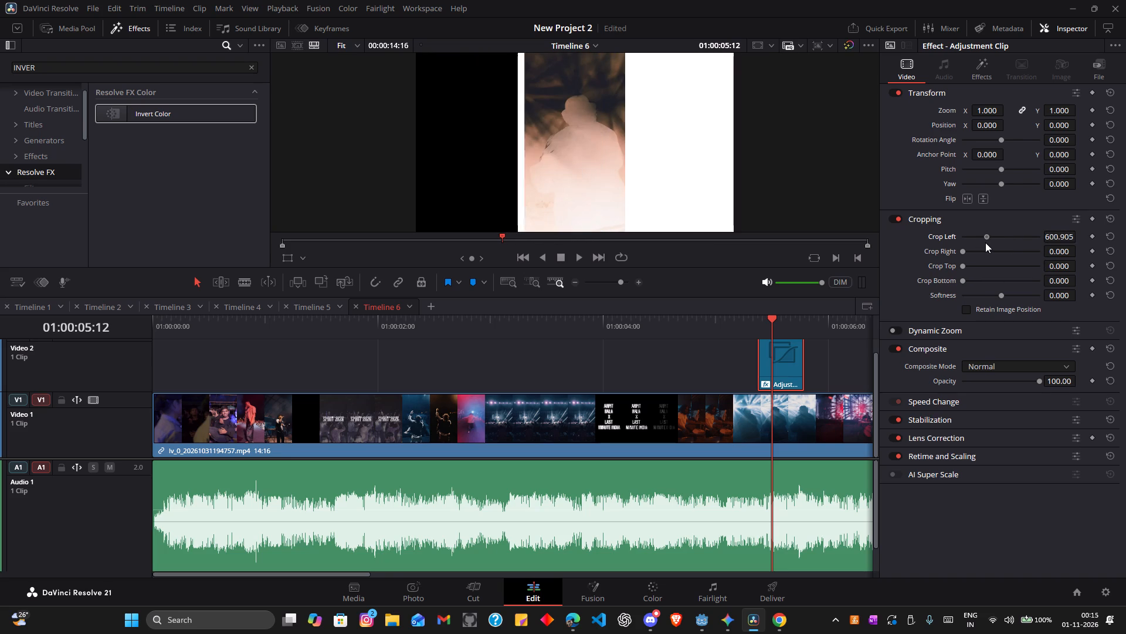
left_click_drag(985, 242, 987, 243)
Adjust the Adjustment Clip's Crop Left to 658.569 so the inversion starts at the vertical video's left edge.
scroll(1053, 238, "down", 9)
left_click(1053, 235)
scroll(1054, 236, "up", 3)
scroll(1054, 230, "down", 4)
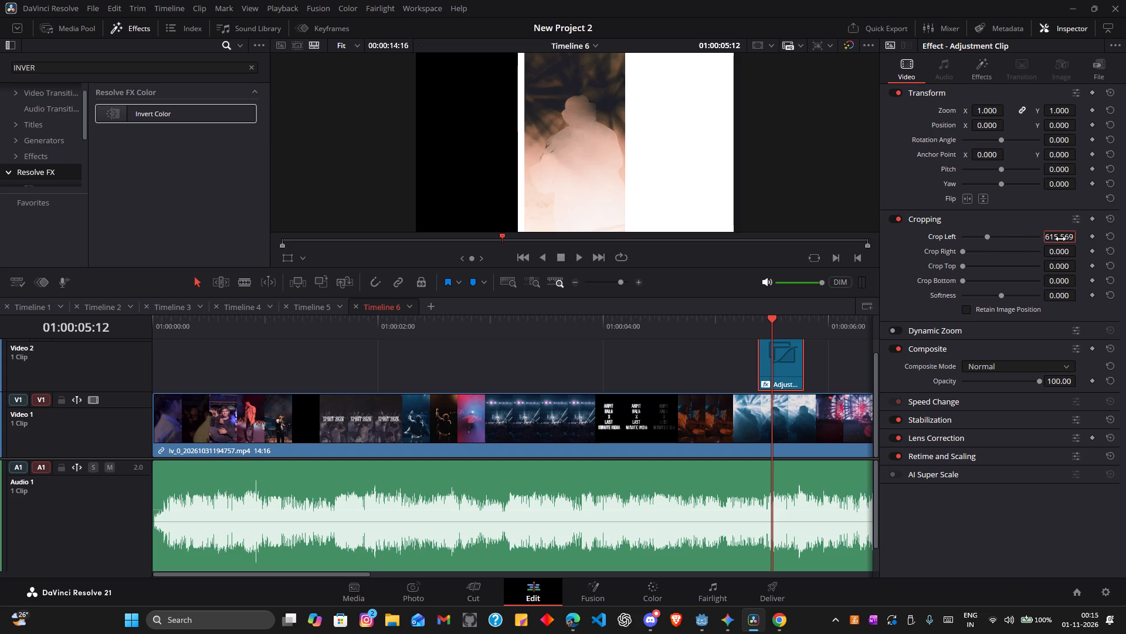
middle_click(1057, 240)
scroll(1057, 240, "down", 5)
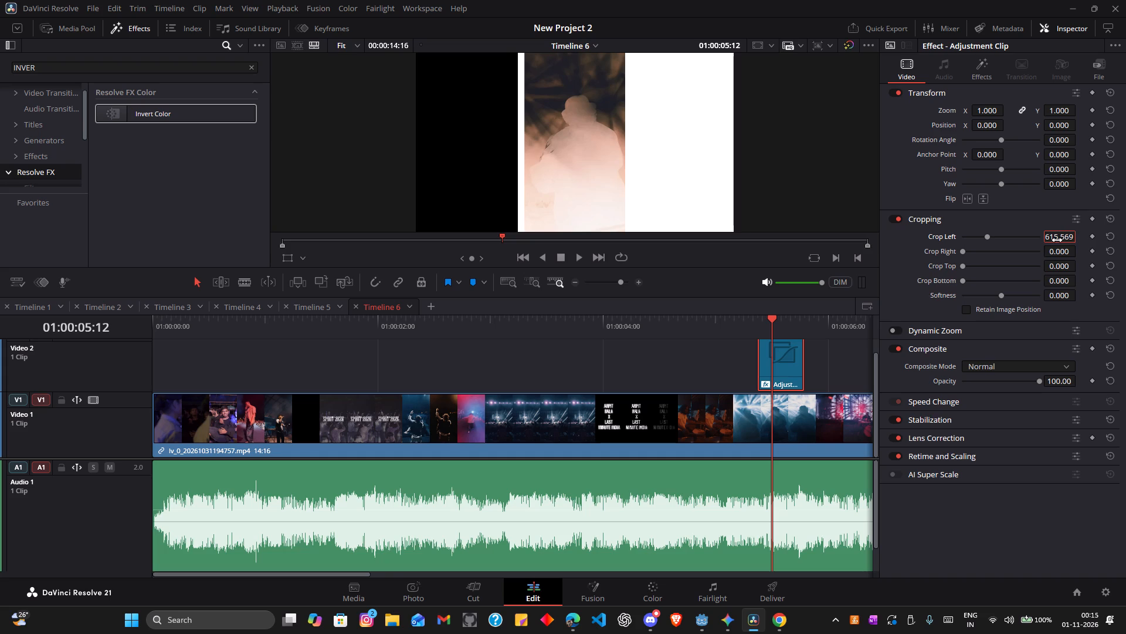
scroll(1057, 240, "up", 4)
left_click(1057, 240)
left_click_drag(1061, 238, 1071, 237)
left_click_drag(1071, 237, 1077, 238)
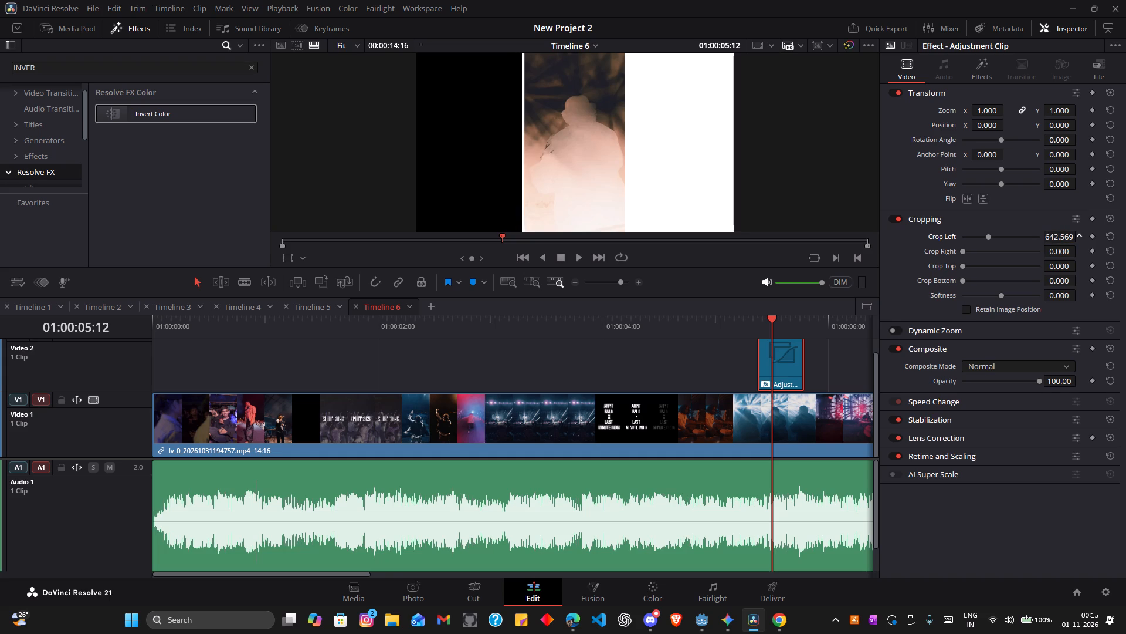
left_click_drag(1077, 238, 1084, 241)
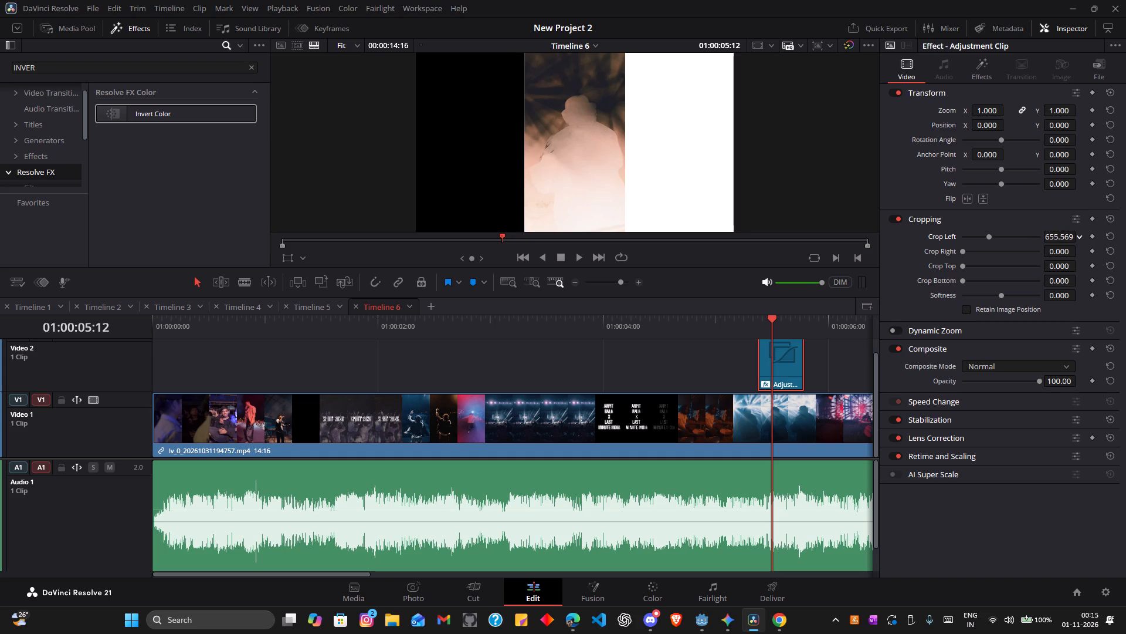
left_click_drag(1084, 241, 1087, 241)
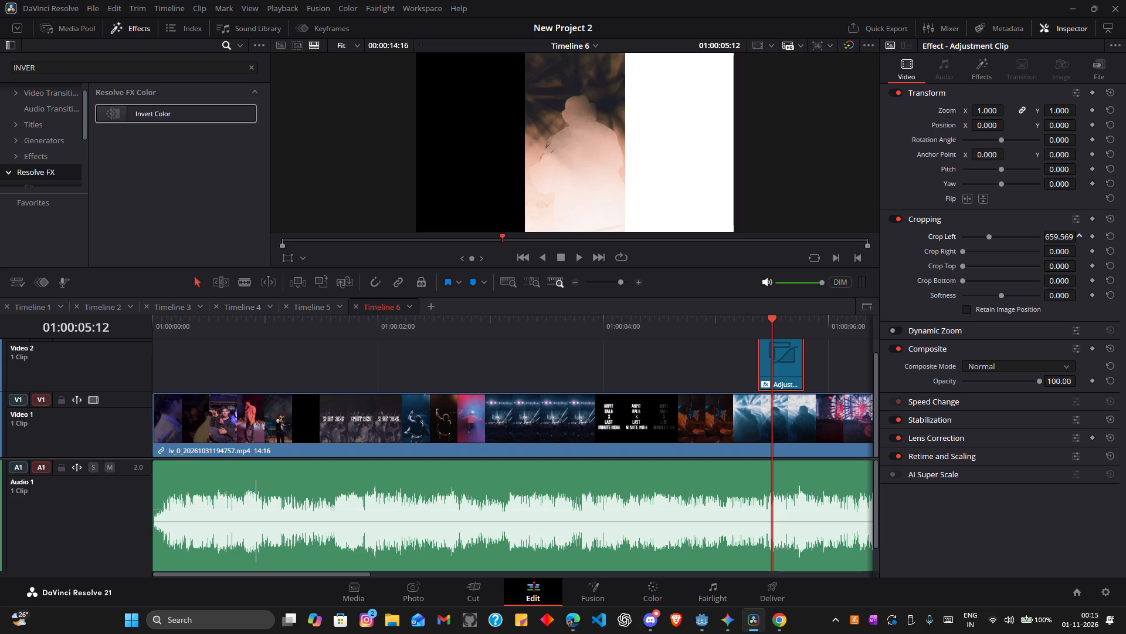
left_click_drag(1087, 241, 1086, 241)
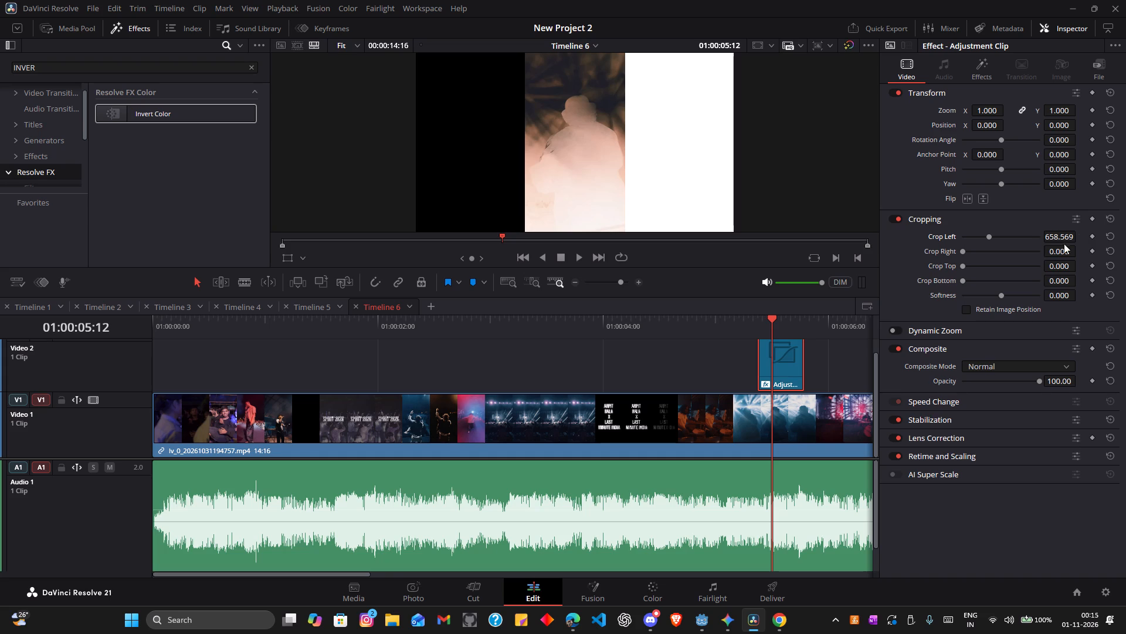
Copy the Crop Left value to Crop Right, setting the Adjustment Clip's Crop Right to 658.569.
double_click(1056, 237)
key("ctrl+backslash")
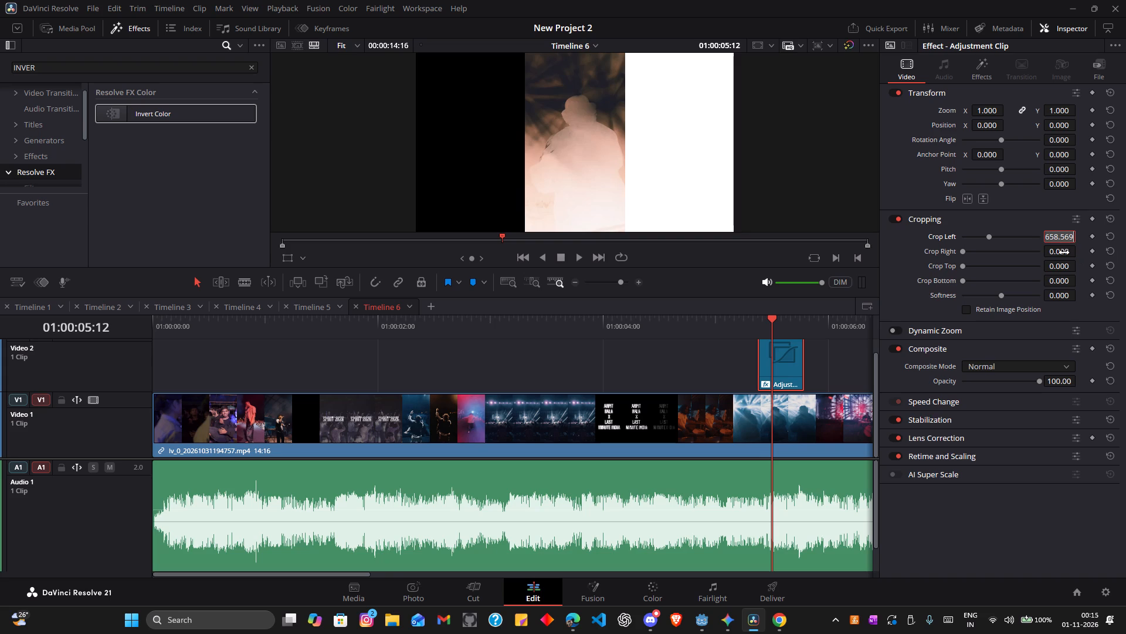
double_click(1064, 252)
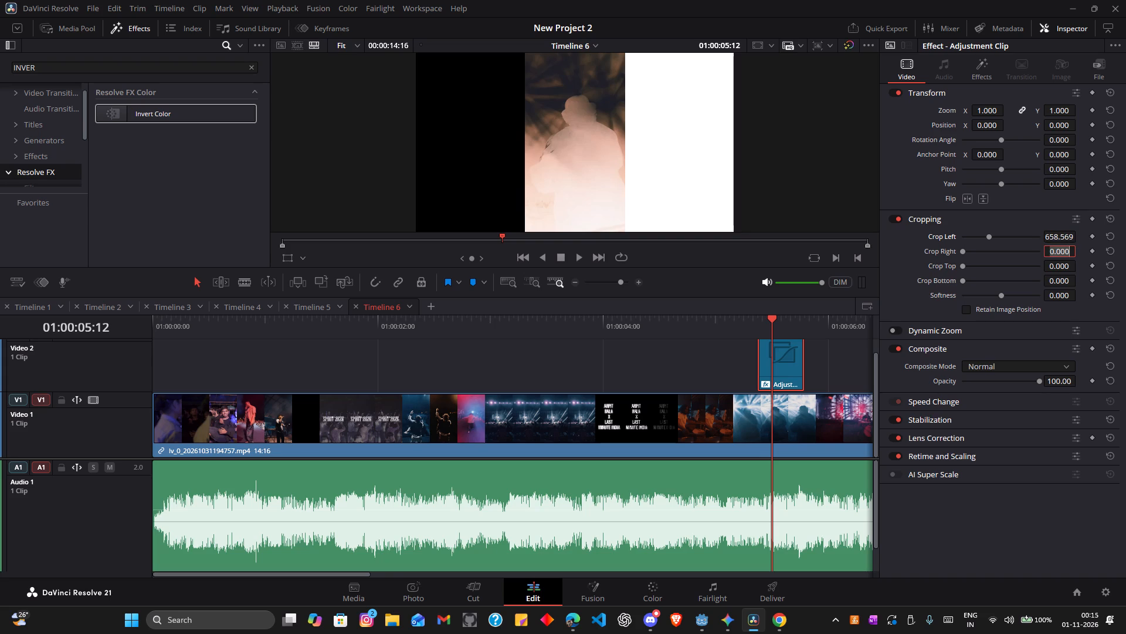
key("ctrl+v")
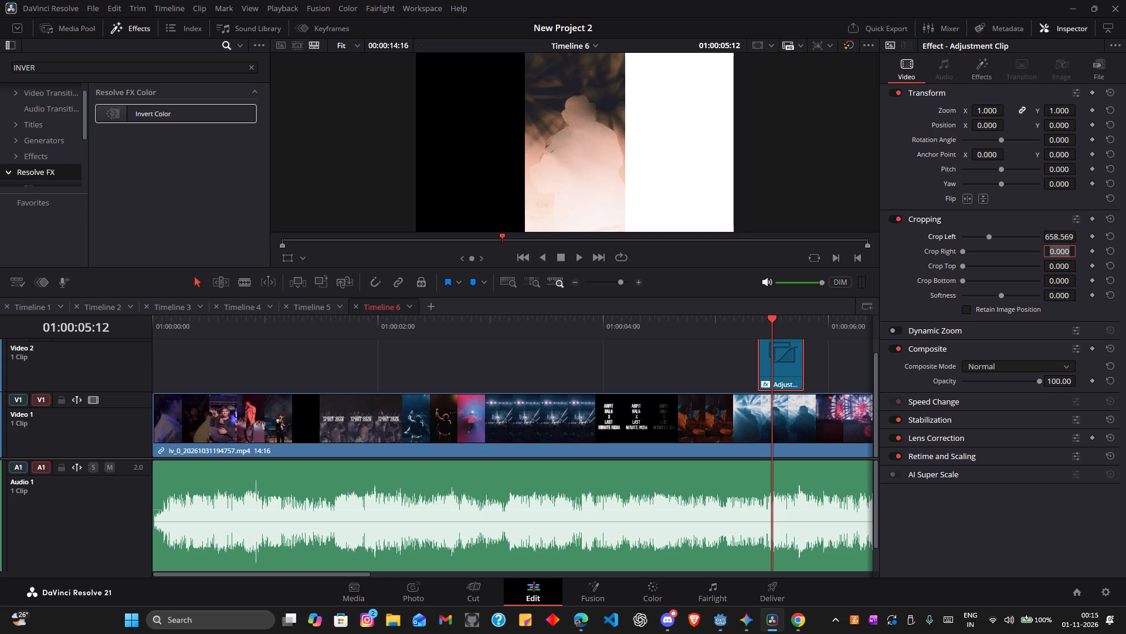
key("ctrl+v")
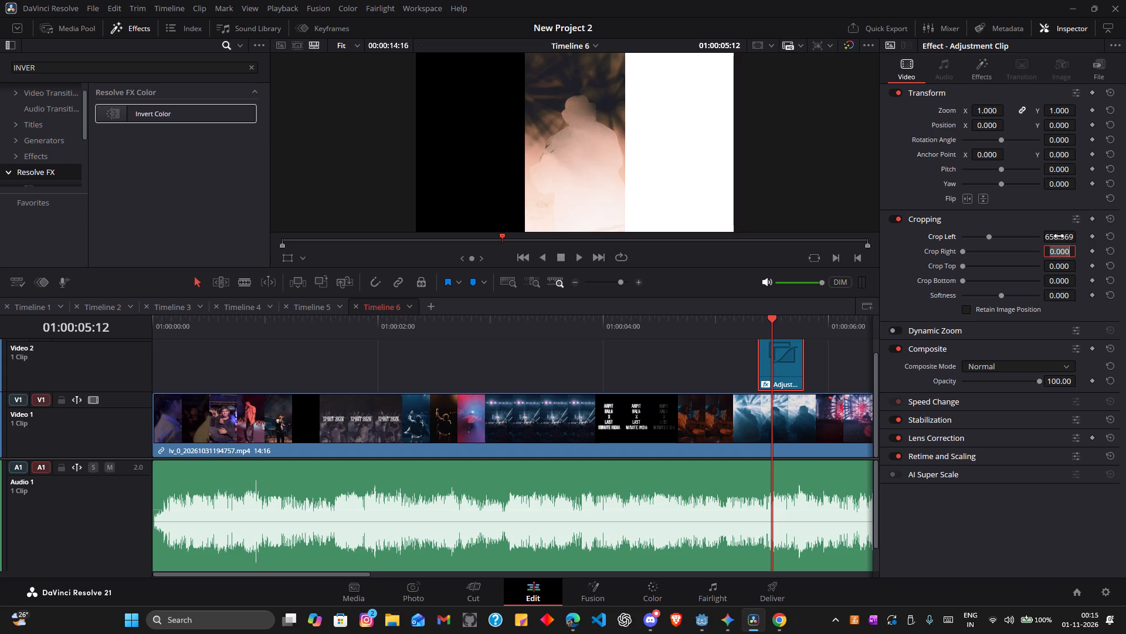
double_click(1059, 236)
key("ctrl+c")
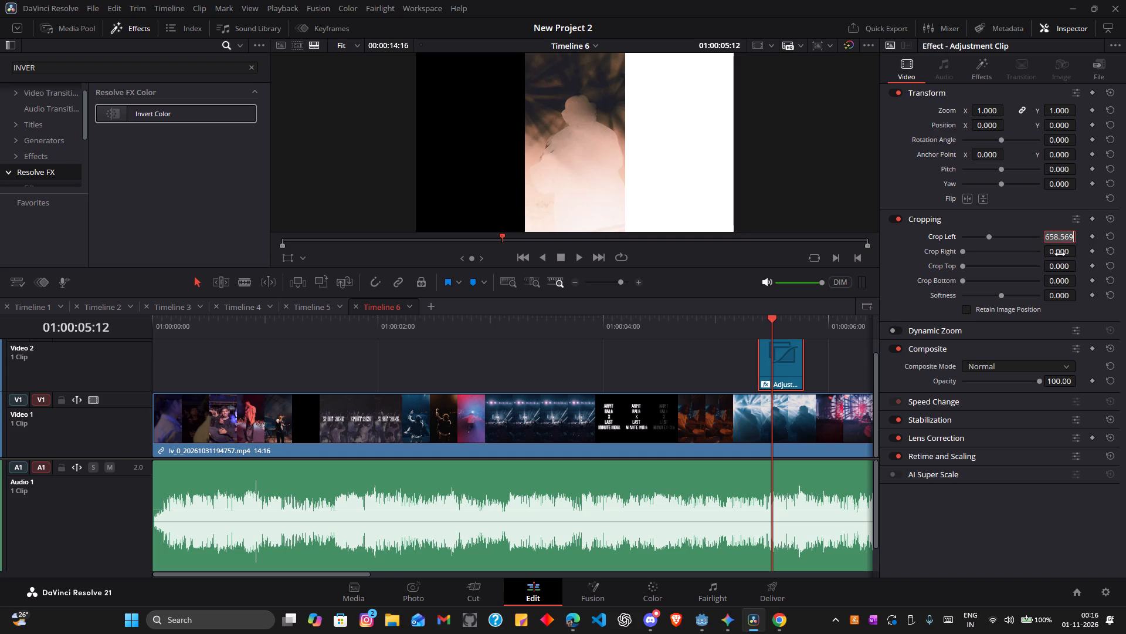
double_click(1060, 254)
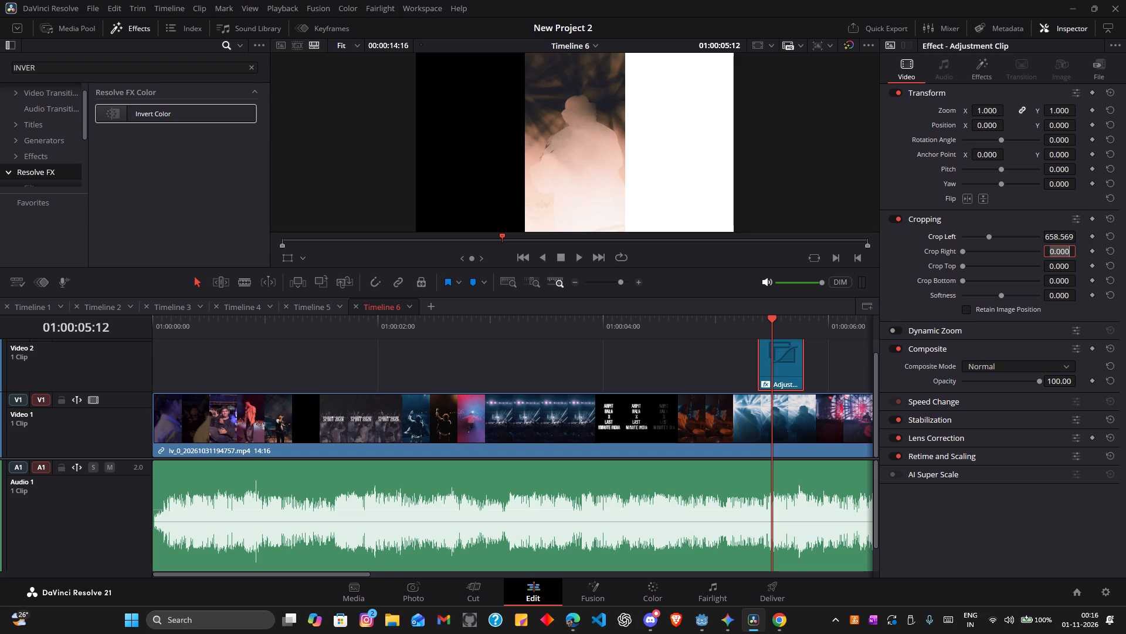
key("ctrl+v")
key("Return")
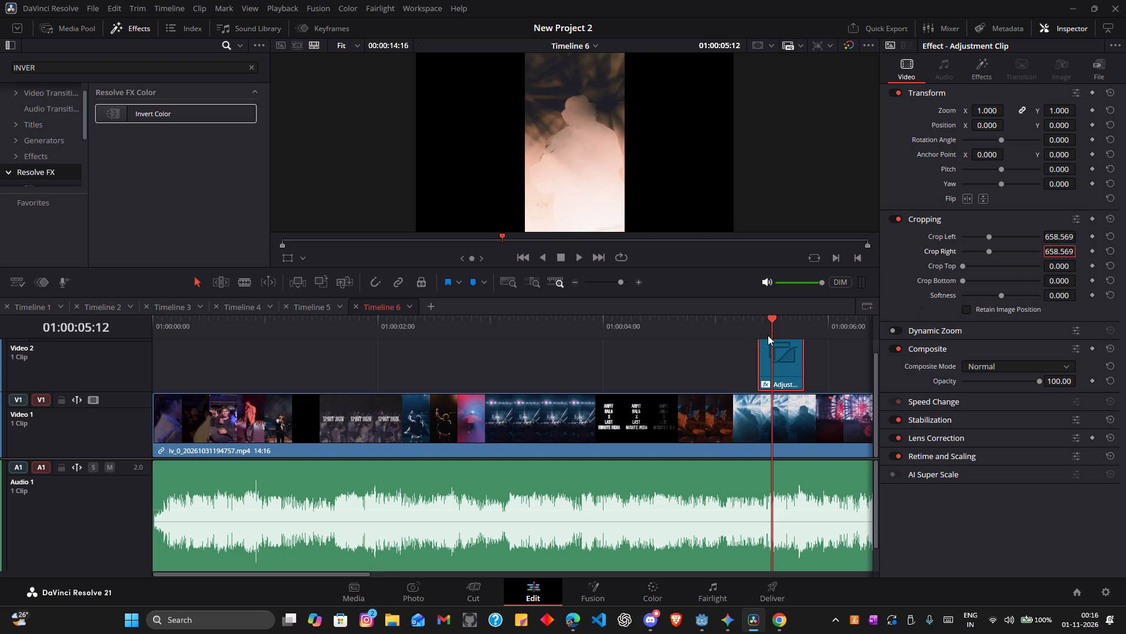
Play back the cropped invert flash from 01:00:04:21 and again from 01:00:05:03 to check its timing.
left_click_drag(771, 322, 703, 321)
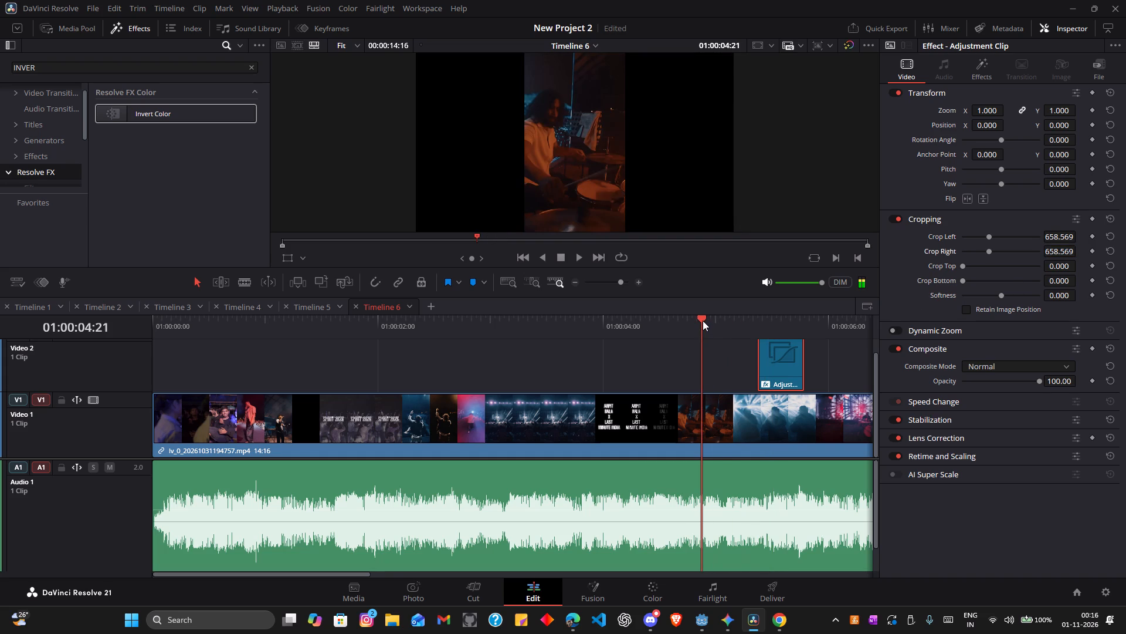
key("l")
key("k")
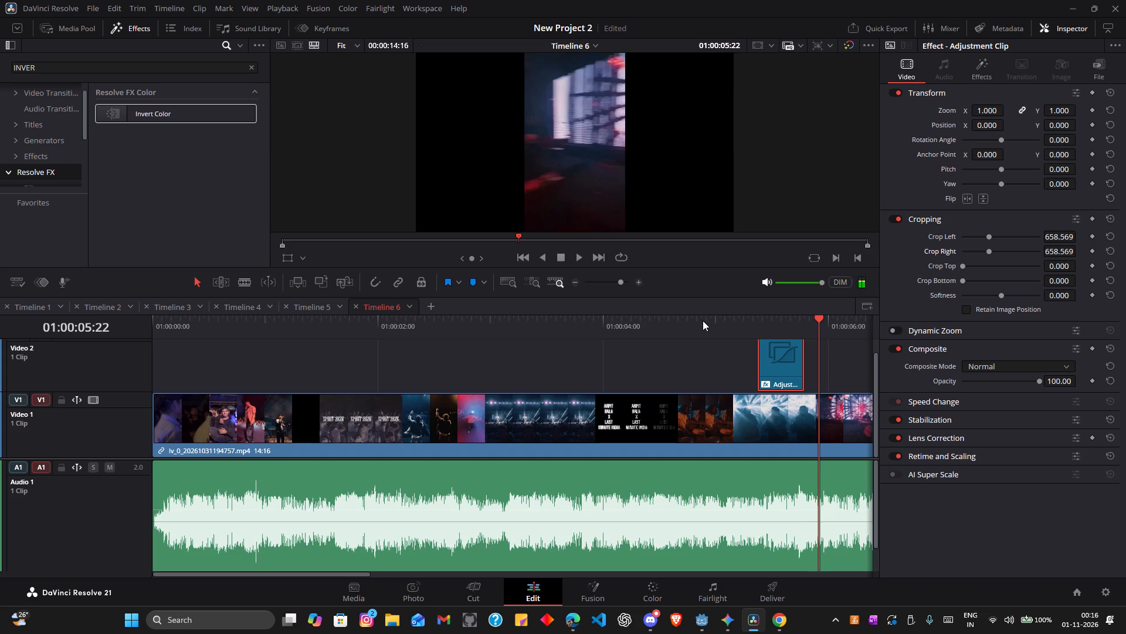
key("Left")
key("Left")
key("Left")
key("Left")
key("Left")
key("Left")
key("Left")
key("Left")
key("Left")
key("Left")
key("Left")
key("Left")
key("Left")
key("Left")
key("Left")
key("Left")
key("Left")
key("Left")
key("Left")
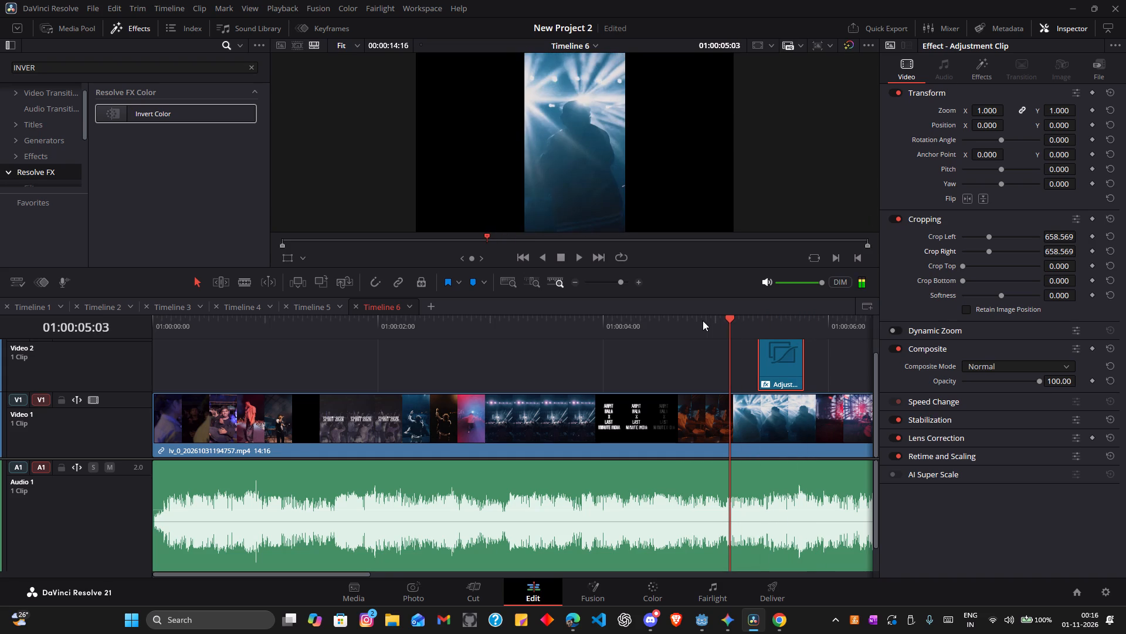
key("l")
key("k")
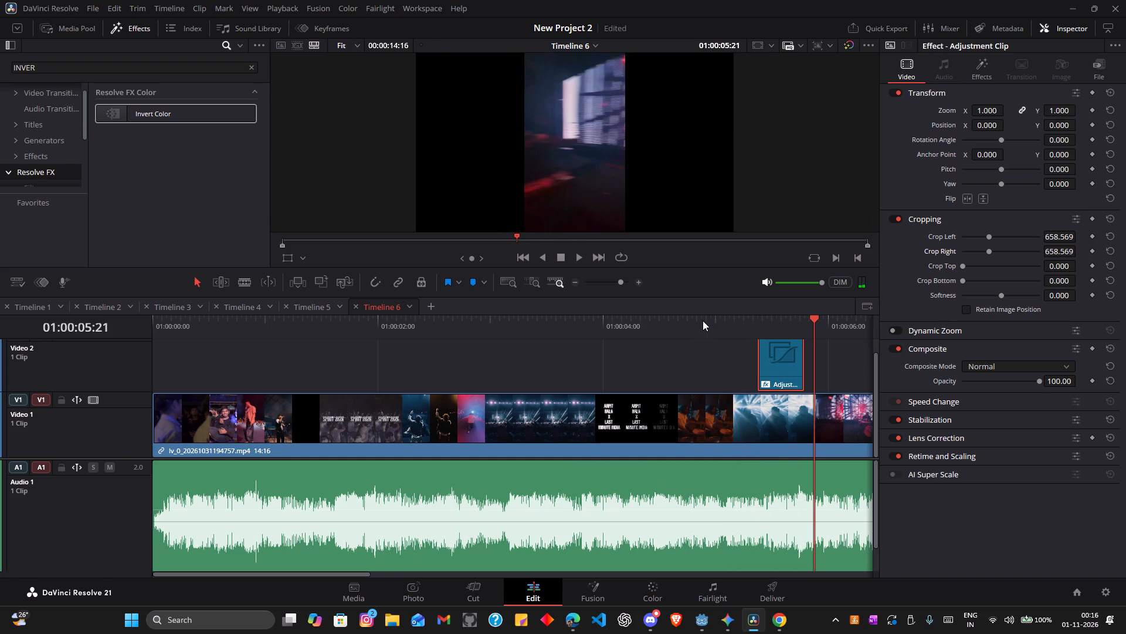
Scrub through the inverted frames and split the Adjustment Clip on Video 2 at 01:00:05:11.
left_click_drag(812, 317, 781, 323)
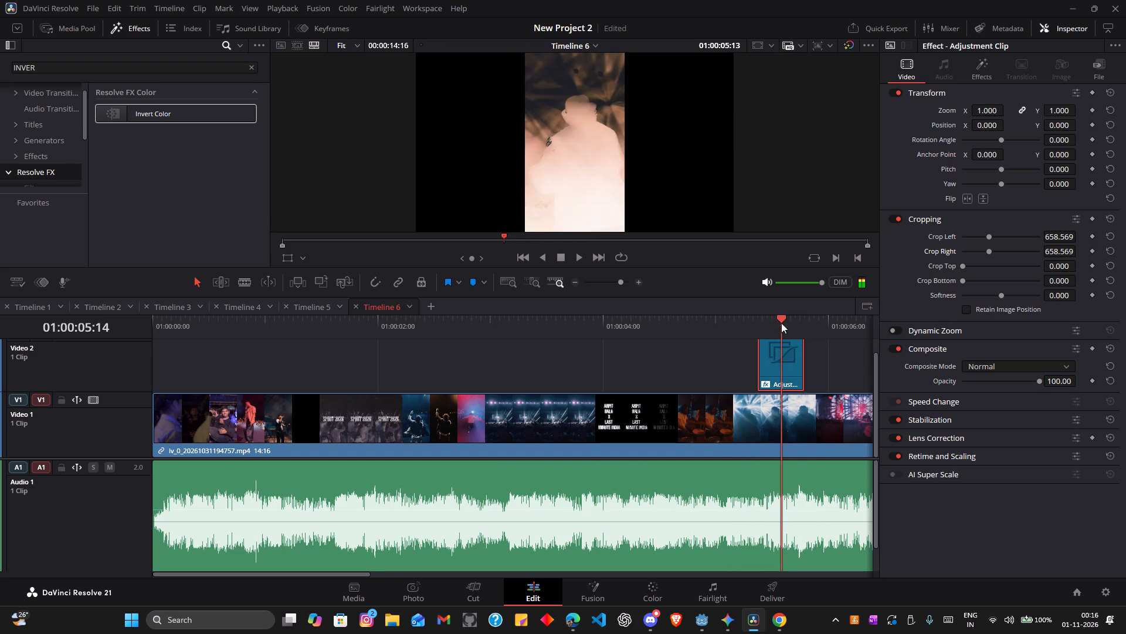
left_click_drag(781, 323, 796, 324)
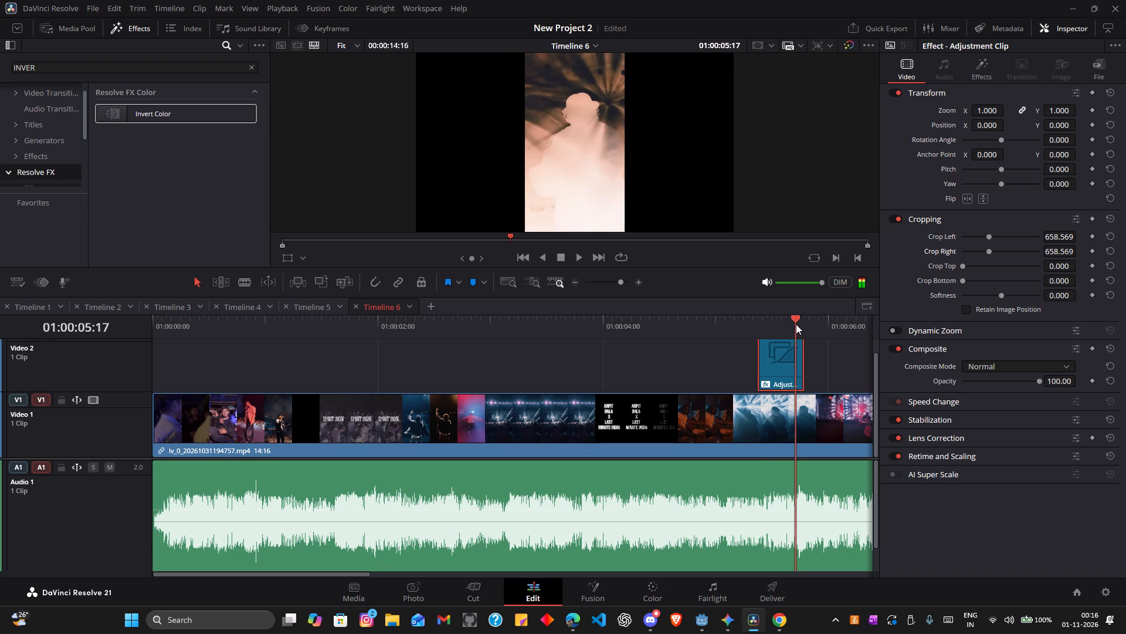
left_click_drag(796, 324, 795, 324)
left_click_drag(795, 324, 798, 324)
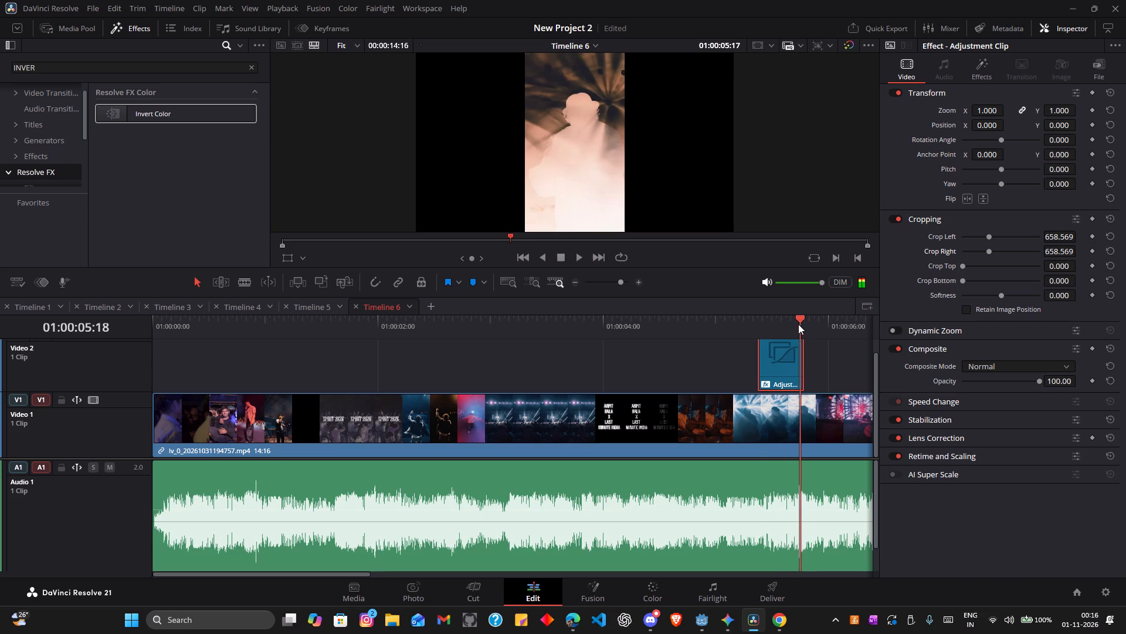
left_click_drag(798, 324, 779, 321)
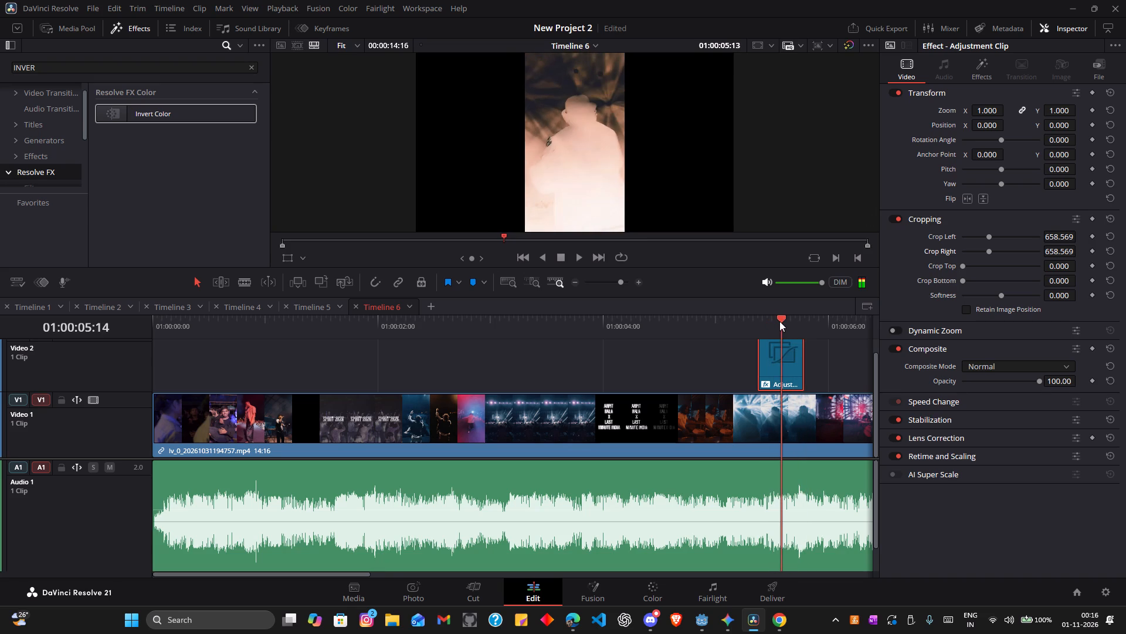
left_click_drag(779, 321, 775, 320)
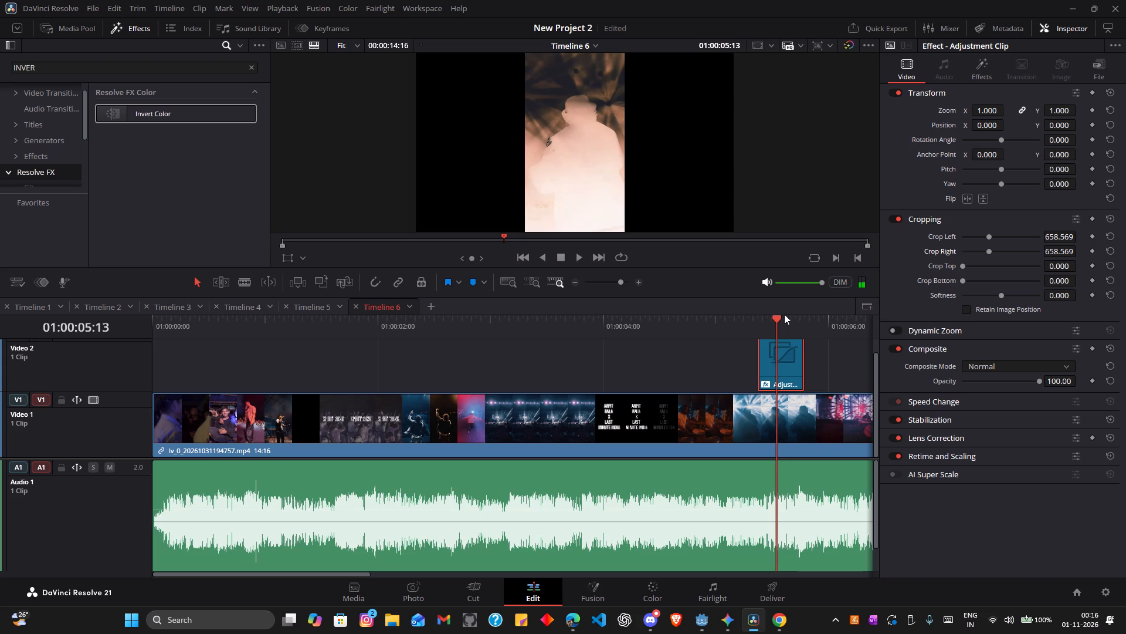
left_click_drag(778, 316, 770, 315)
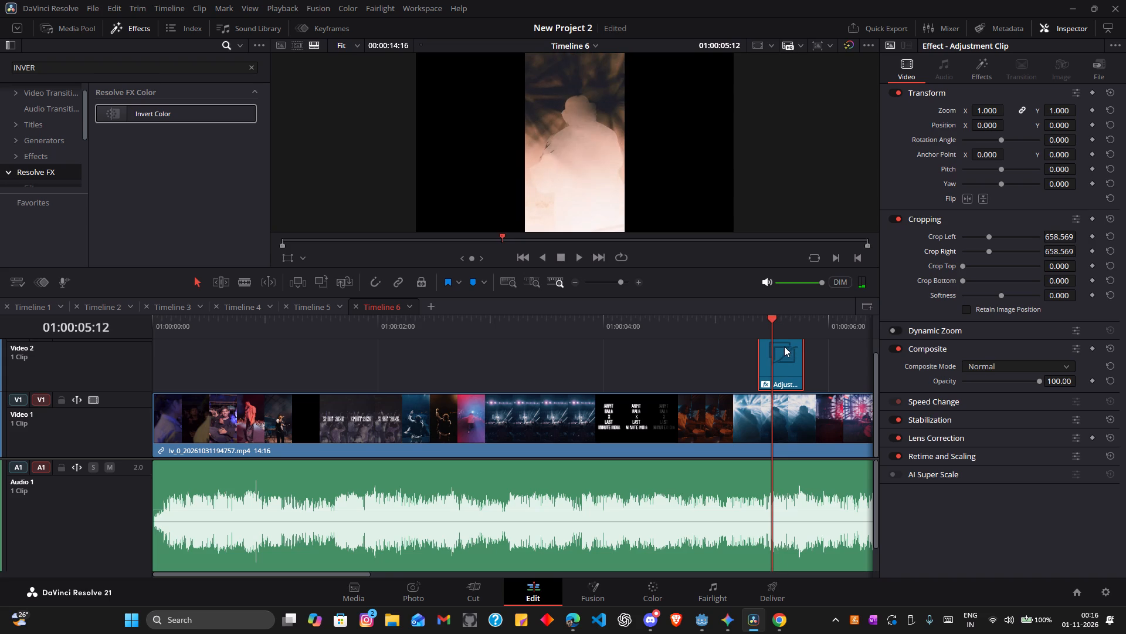
key("Left")
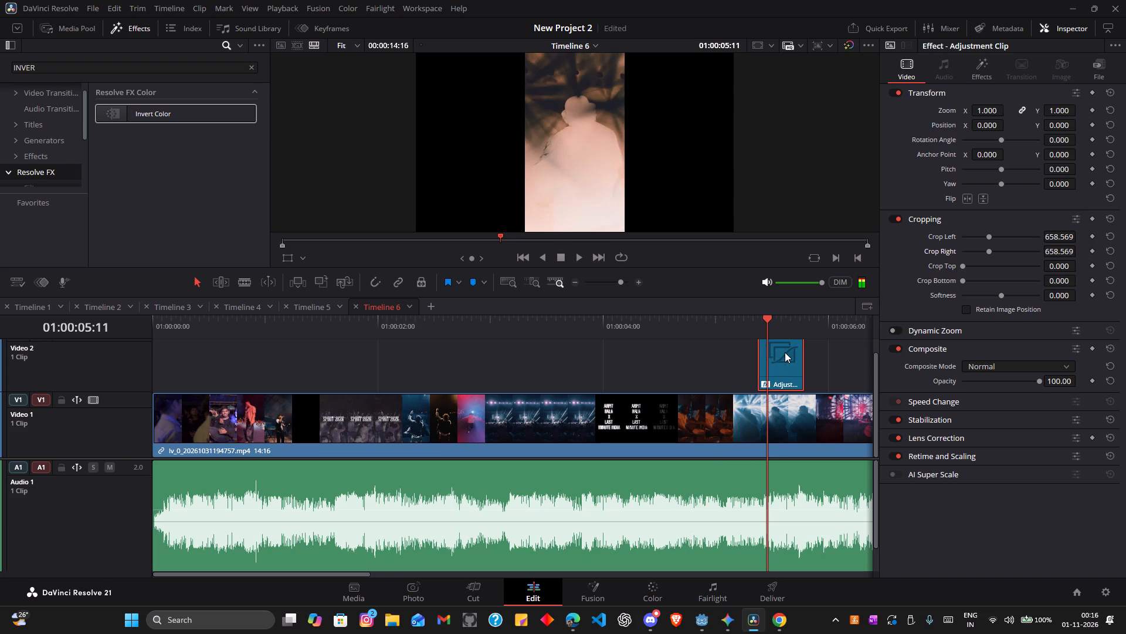
key("ctrl+backslash")
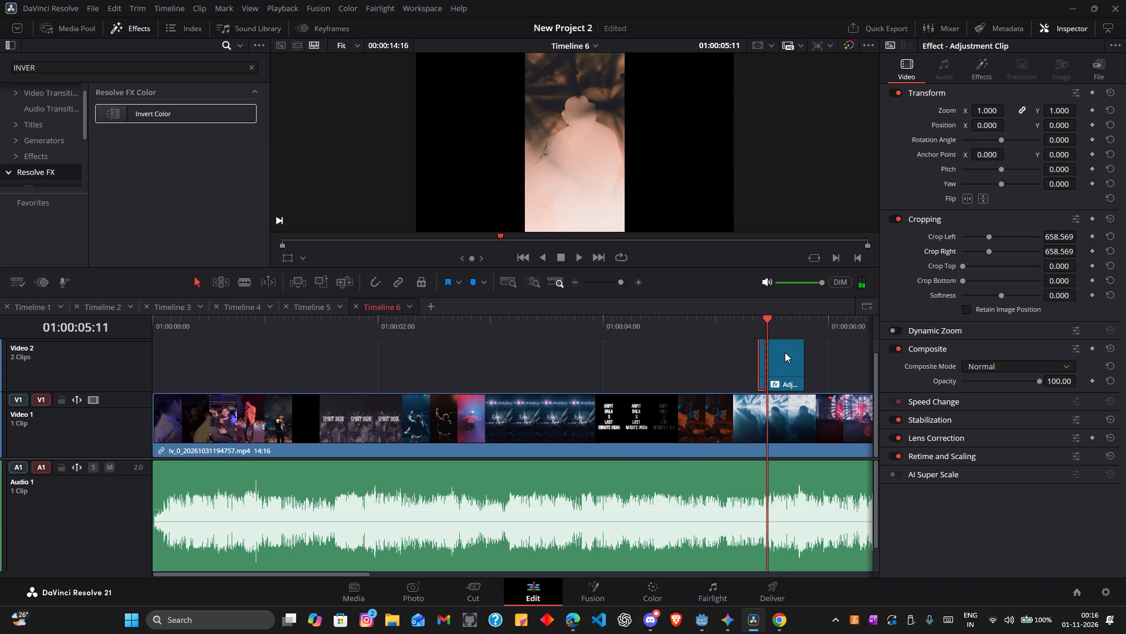
Examine the inverted frames around 01:00:05:18 for the shot change and park the playhead at 01:00:05:17.
key("Right")
key("Right")
key("Right")
key("Right")
key("Right")
key("Right")
key("Right")
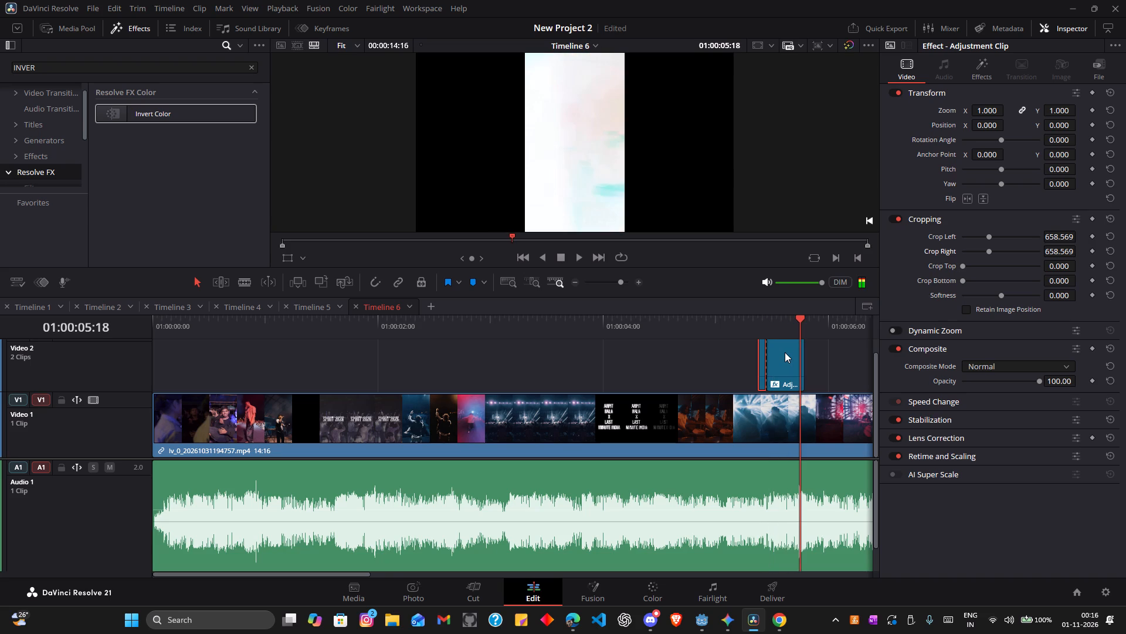
key("Left")
key("Left")
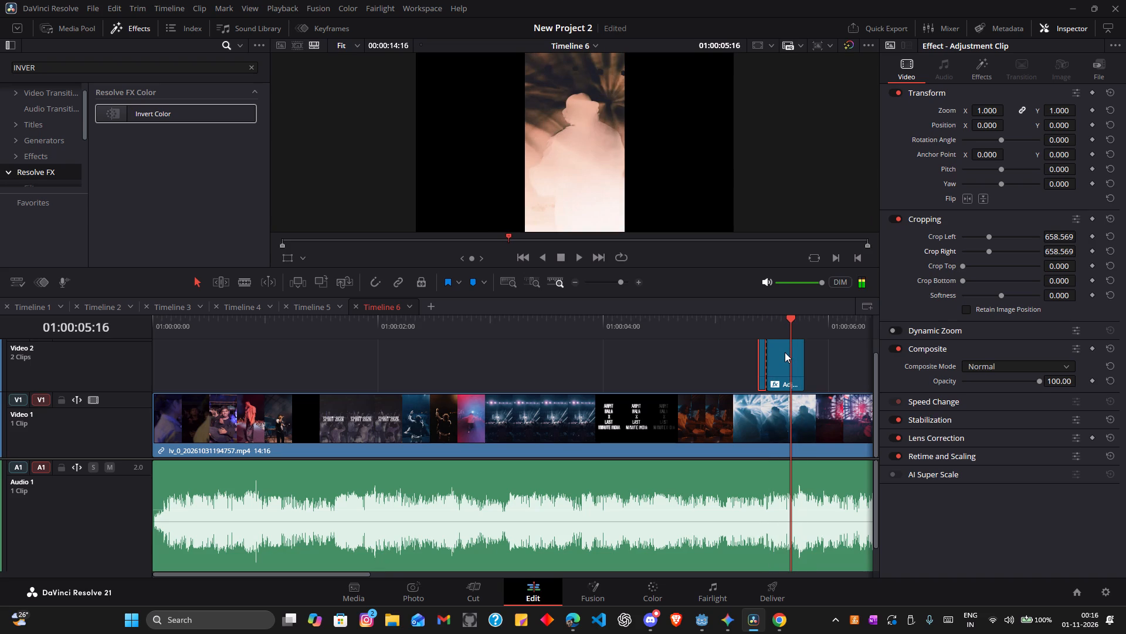
key("Right")
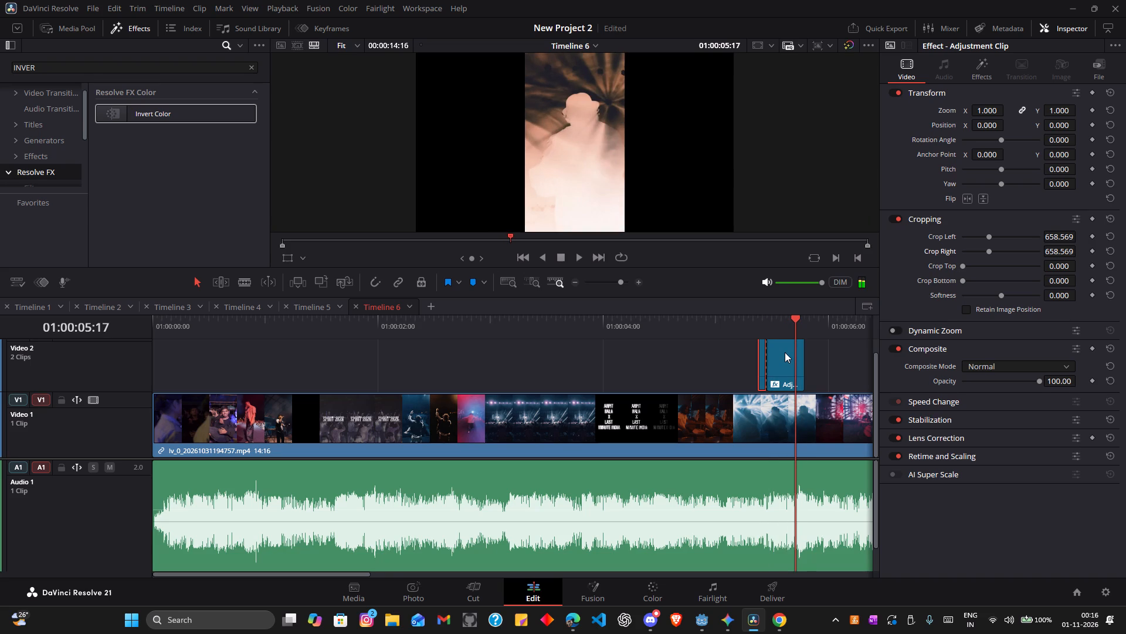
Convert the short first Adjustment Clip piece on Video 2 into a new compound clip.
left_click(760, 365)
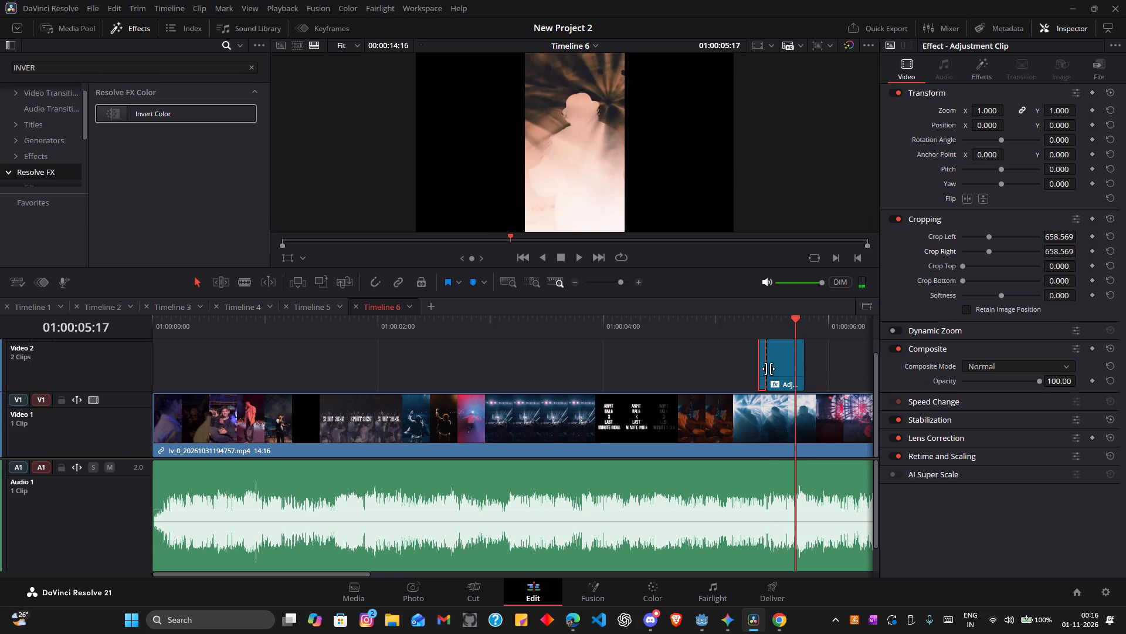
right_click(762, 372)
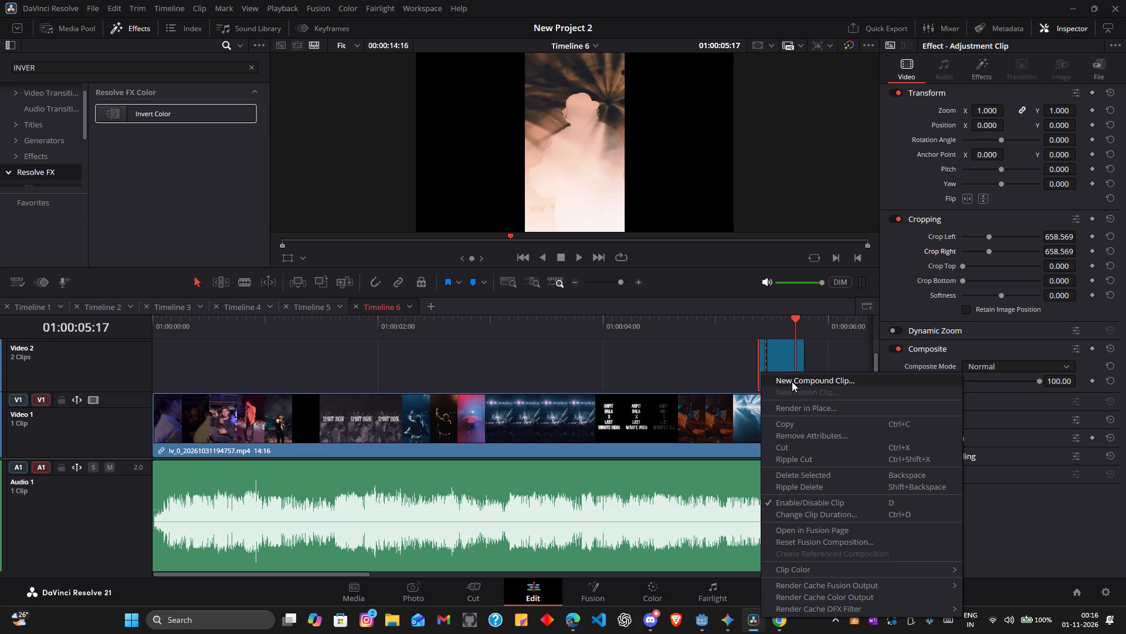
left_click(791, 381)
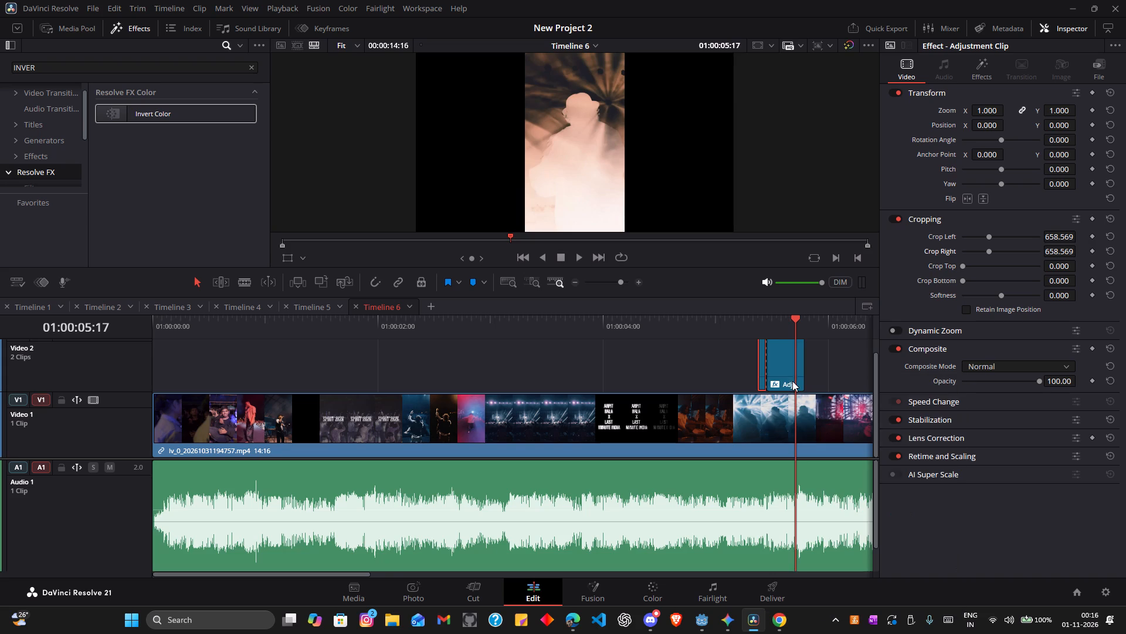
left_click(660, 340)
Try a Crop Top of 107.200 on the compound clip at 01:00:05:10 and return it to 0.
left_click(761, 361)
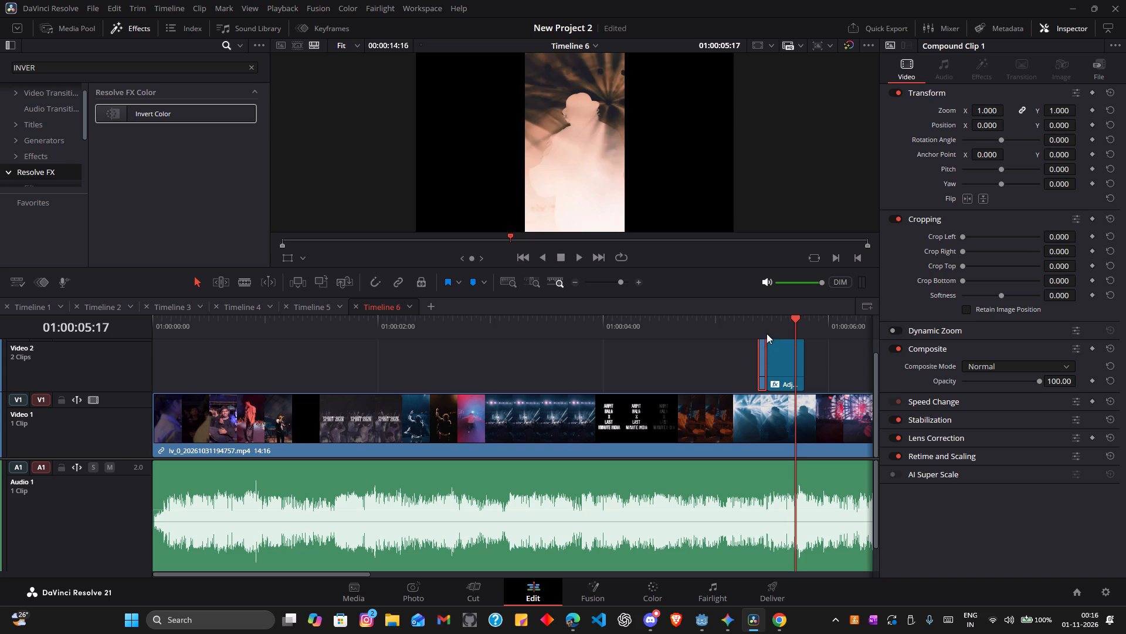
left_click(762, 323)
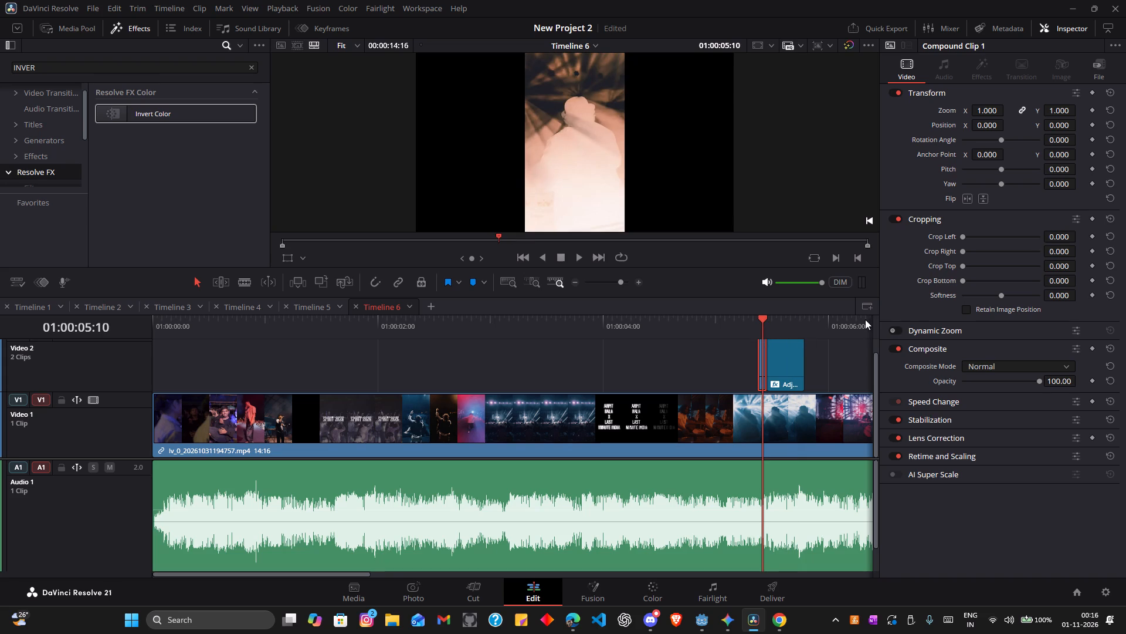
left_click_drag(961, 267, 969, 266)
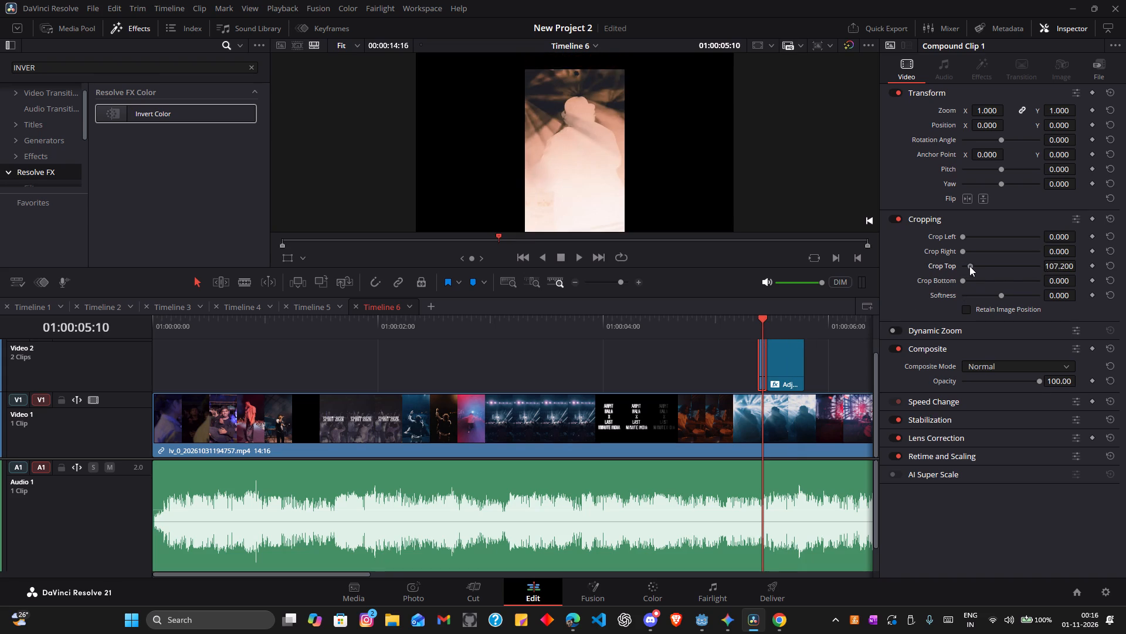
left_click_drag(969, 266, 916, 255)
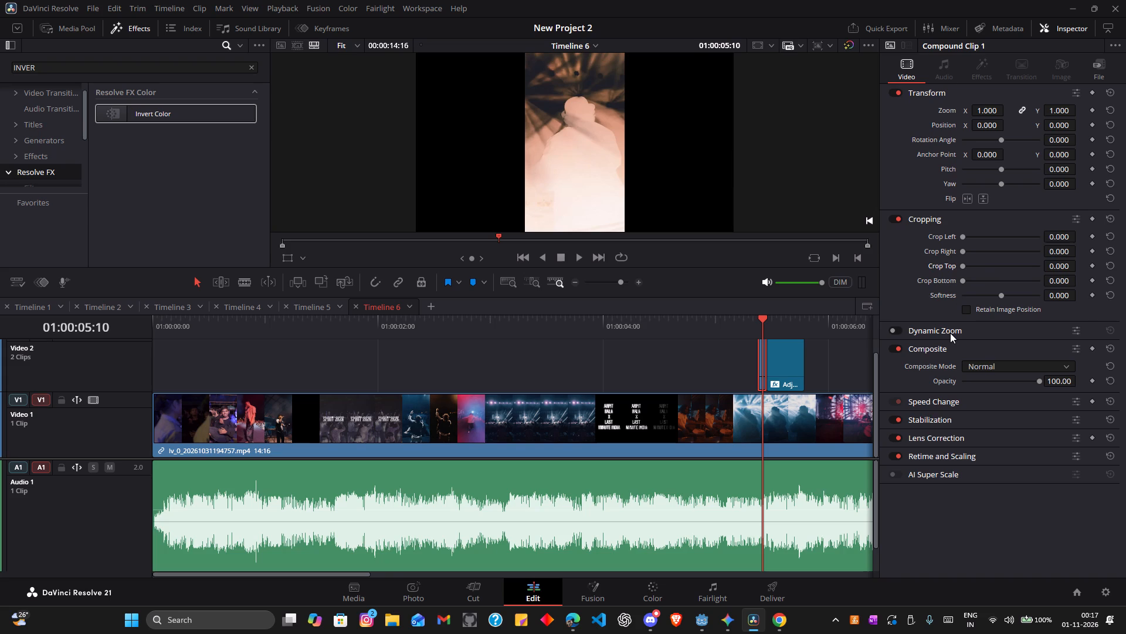
Undo the compound clip, the split on Video 2 and the Adjustment Clip's Crop Right and Crop Left changes.
key("ctrl+z")
key("ctrl+z")
key("ctrl+z")
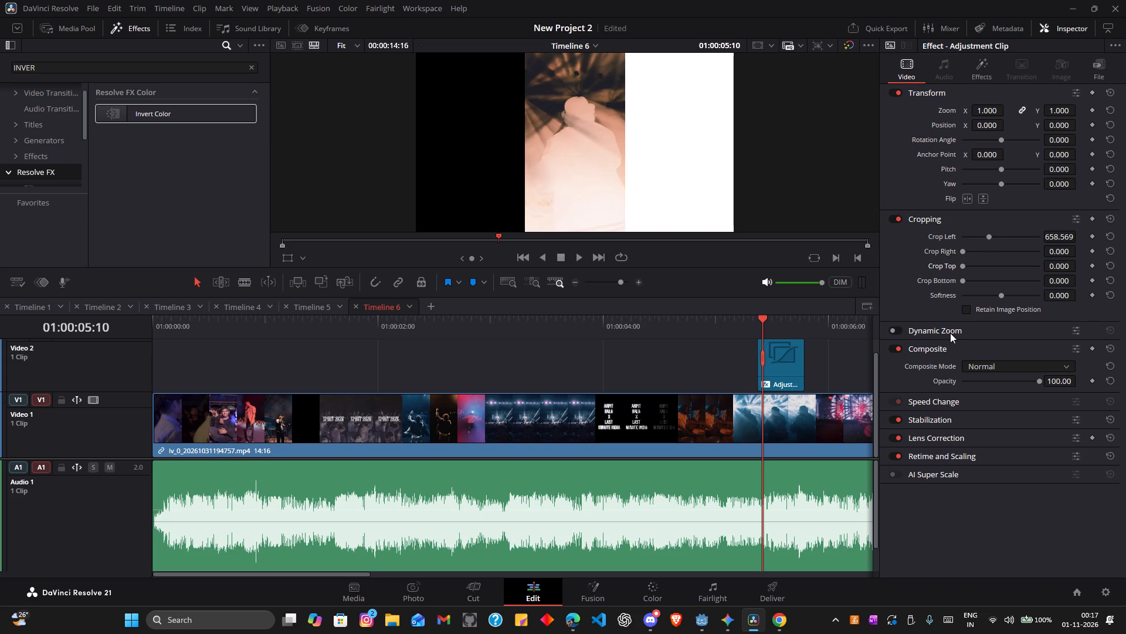
key("ctrl+z")
key("ctrl+z")
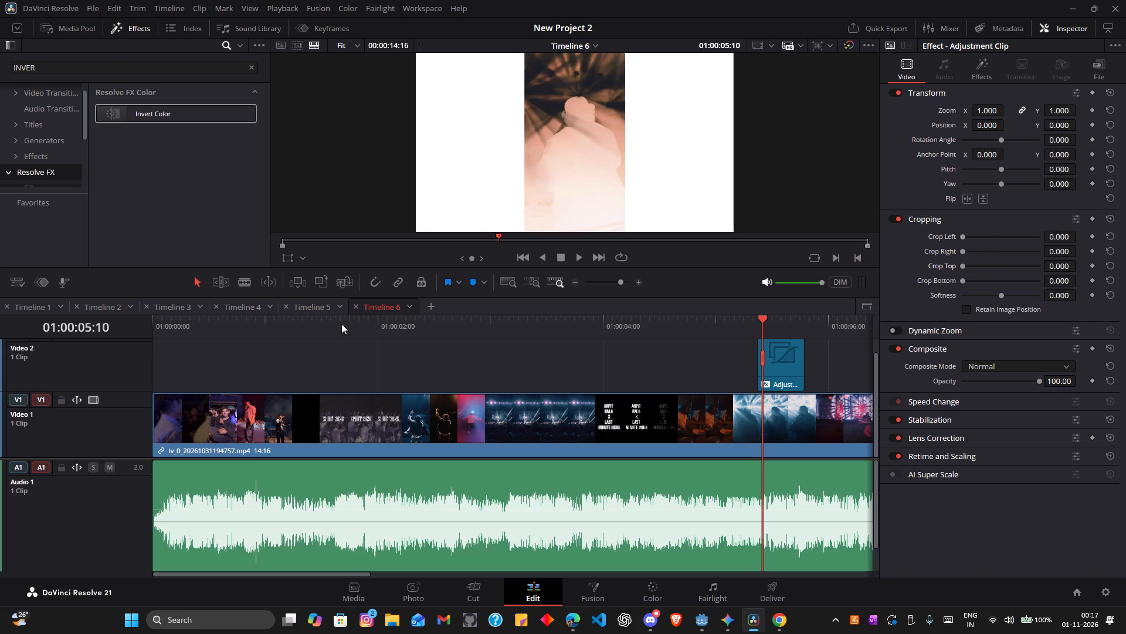
Open an additional empty timeline tab beside Timeline 6.
left_click(432, 309)
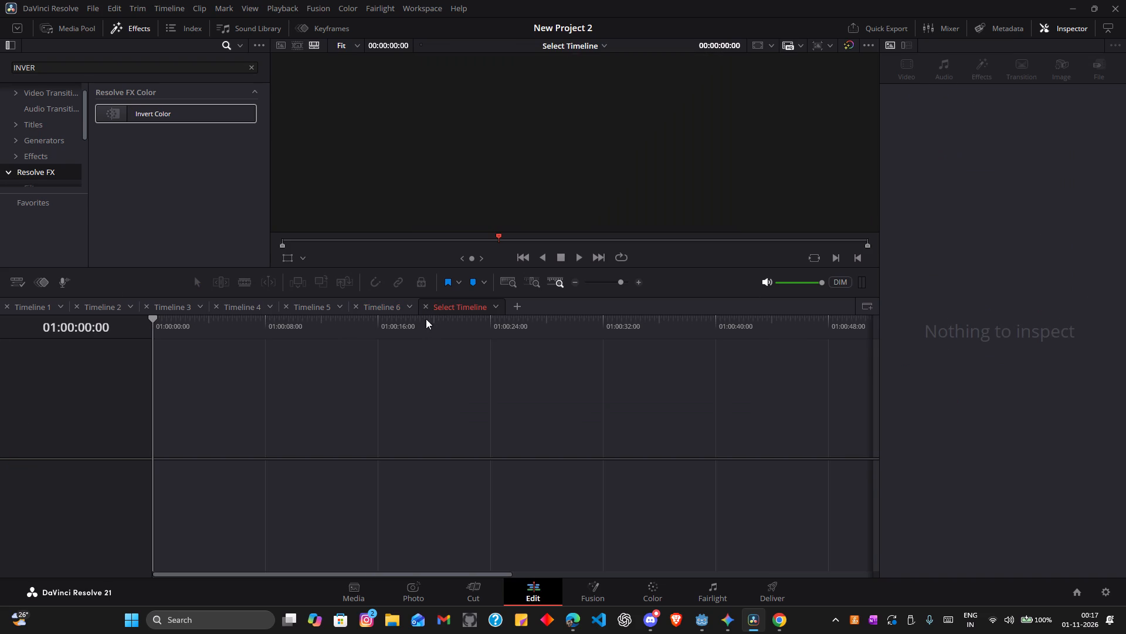
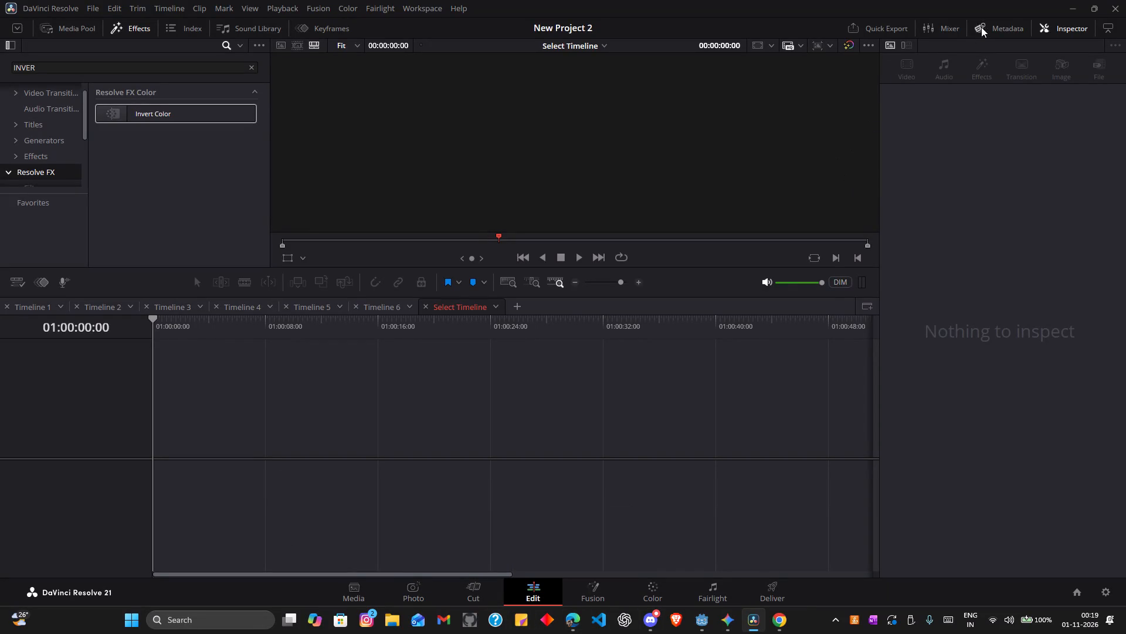
Minimize the DaVinci Resolve and Chrome windows and launch Telegram from the desktop.
left_click(1078, 2)
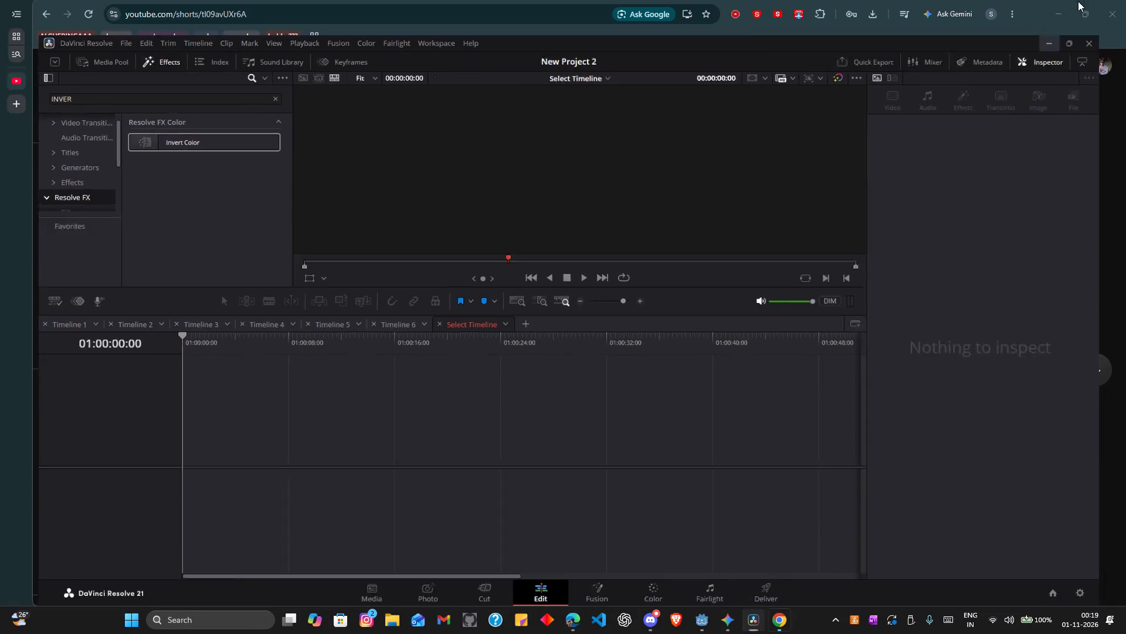
left_click(1063, 7)
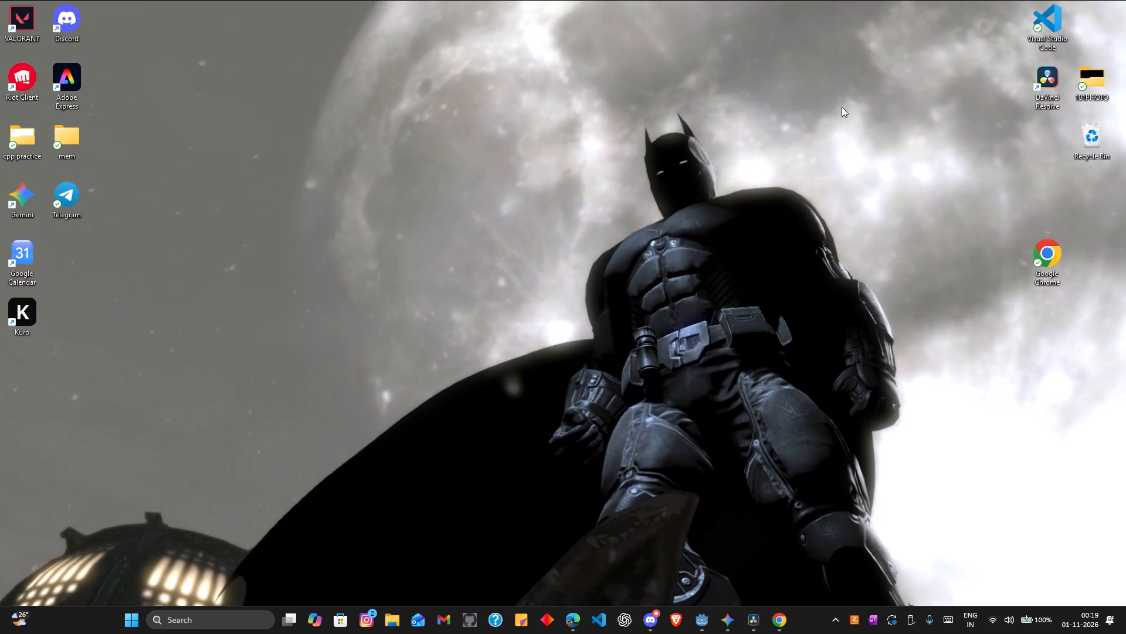
double_click(63, 190)
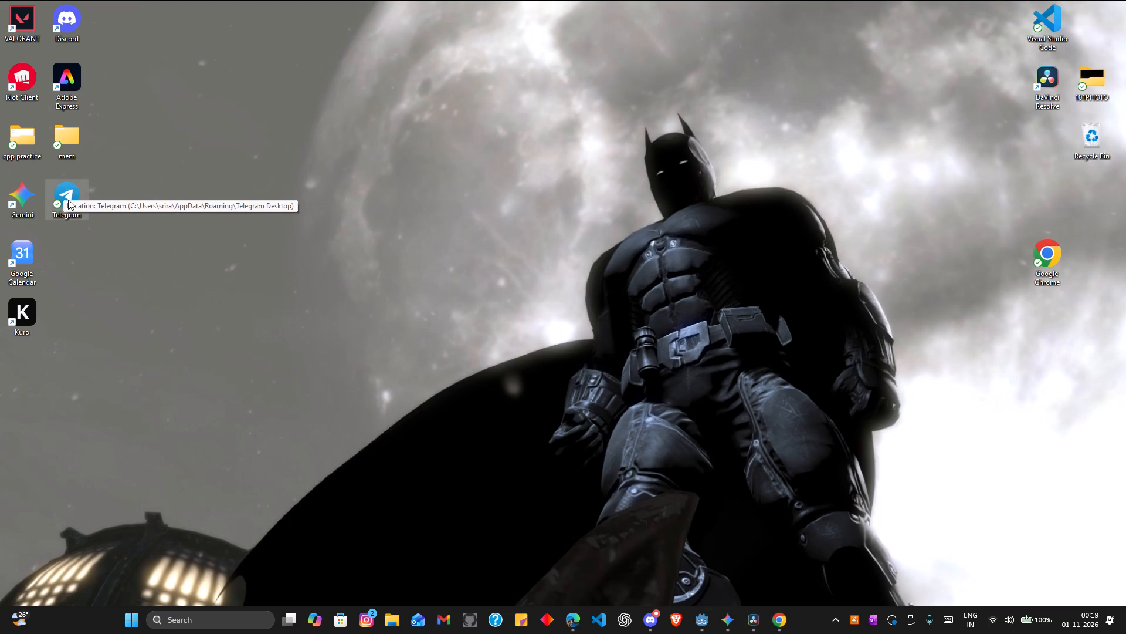
double_click(69, 197)
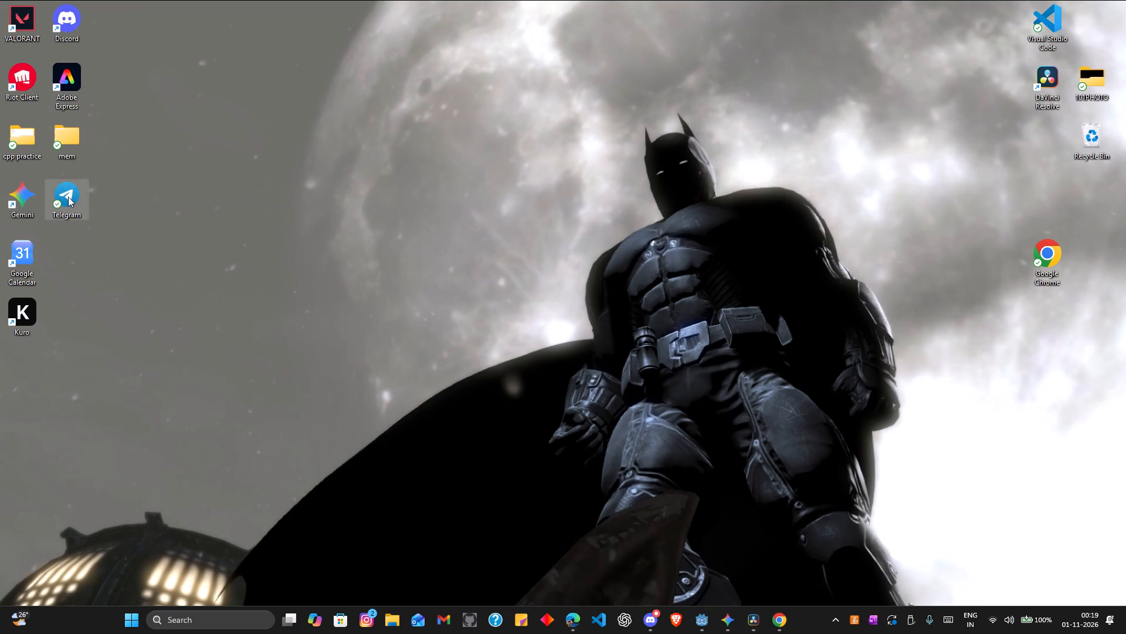
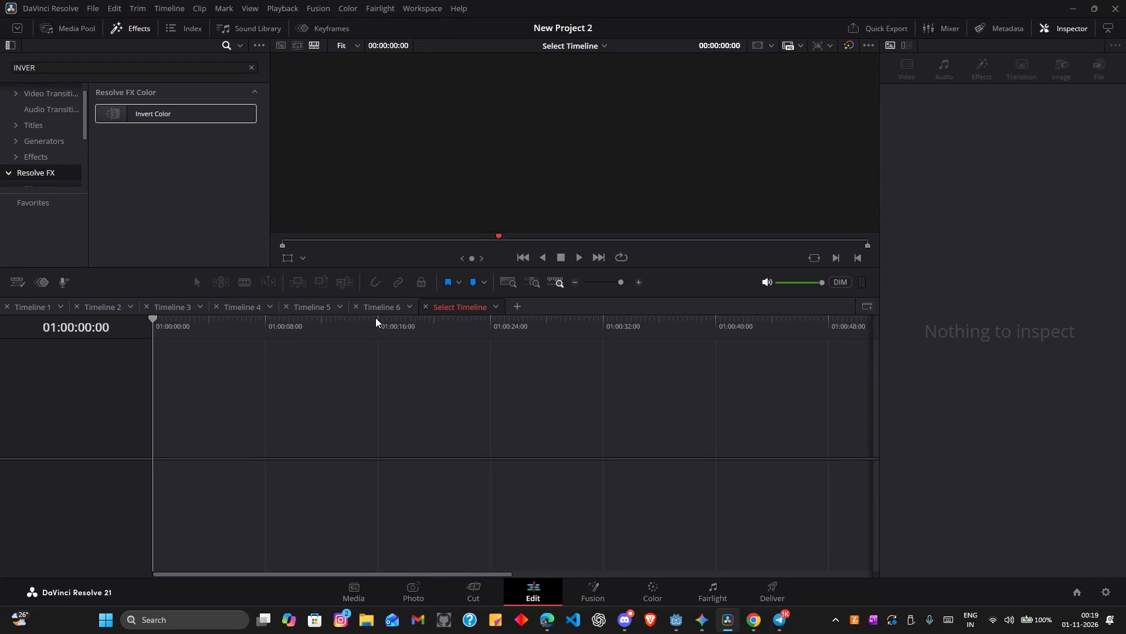
Return to Timeline 6 and scrub across the Adjustment Clip on Video 2 from 01:00:05:08 to 01:00:05:16.
left_click(378, 313)
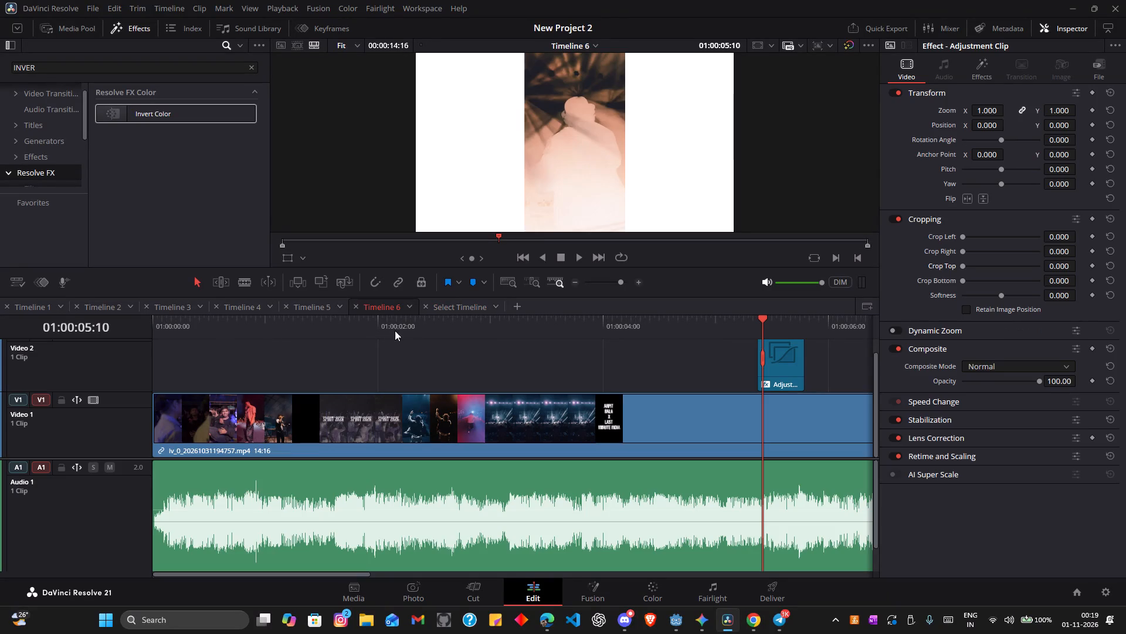
left_click(757, 319)
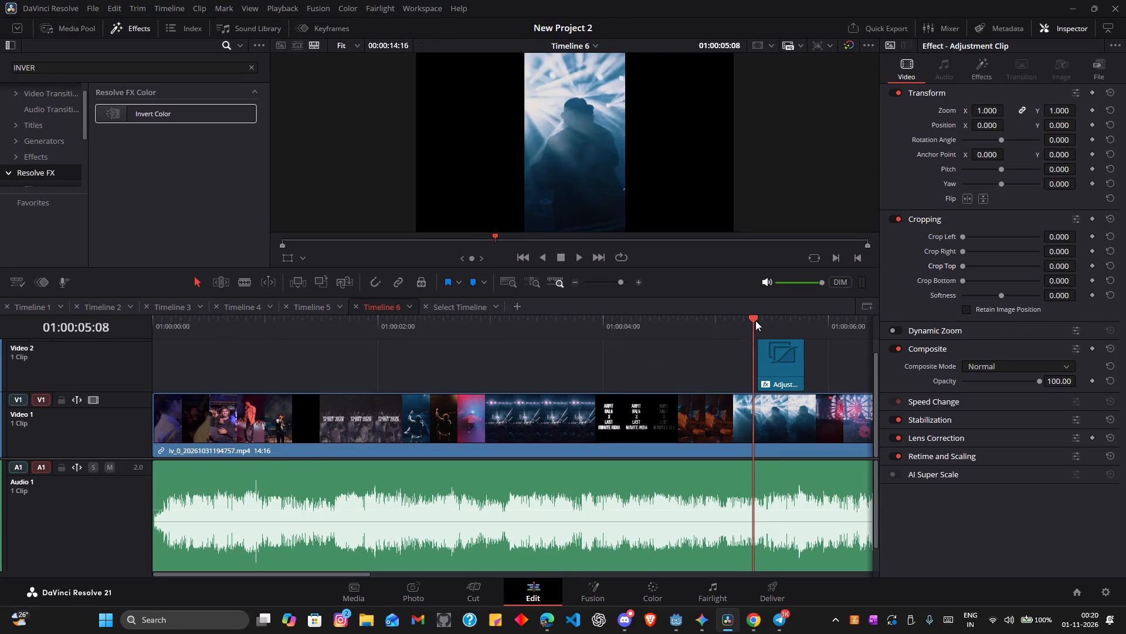
left_click_drag(764, 322, 777, 326)
left_click_drag(781, 327, 792, 331)
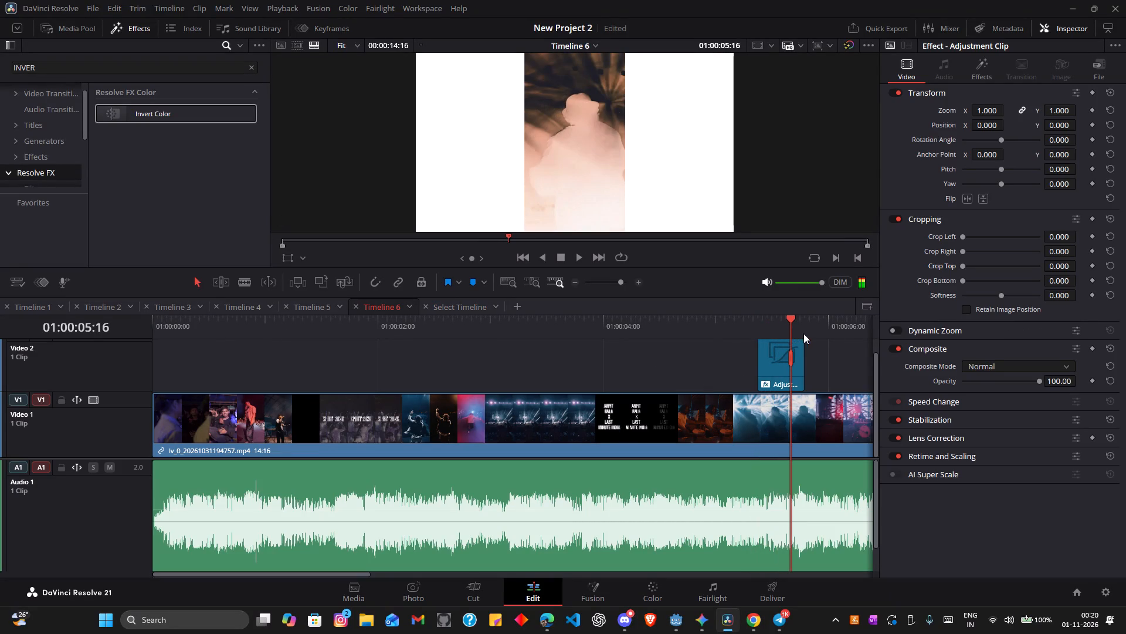
Open the available actions for the empty space just after the Adjustment Clip on Video 2.
right_click_drag(800, 362, 806, 364)
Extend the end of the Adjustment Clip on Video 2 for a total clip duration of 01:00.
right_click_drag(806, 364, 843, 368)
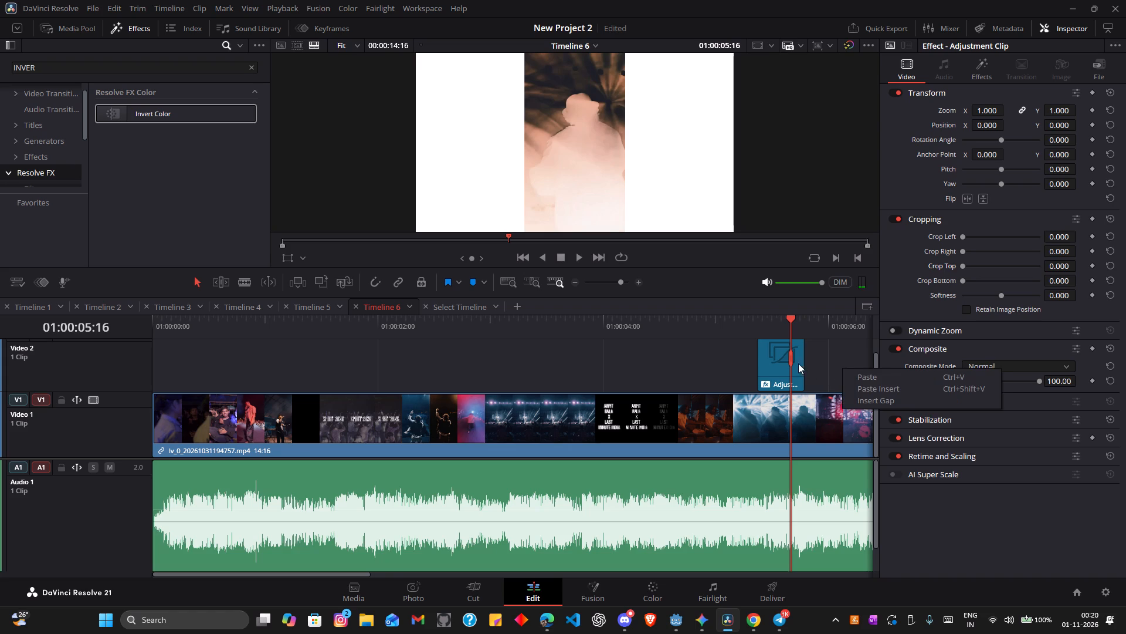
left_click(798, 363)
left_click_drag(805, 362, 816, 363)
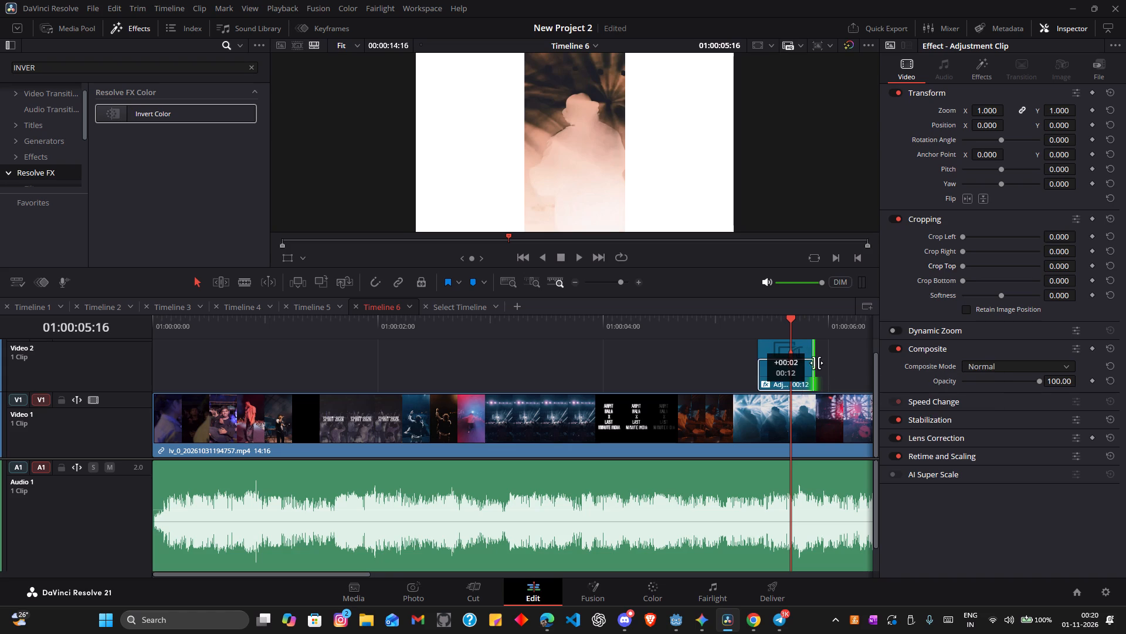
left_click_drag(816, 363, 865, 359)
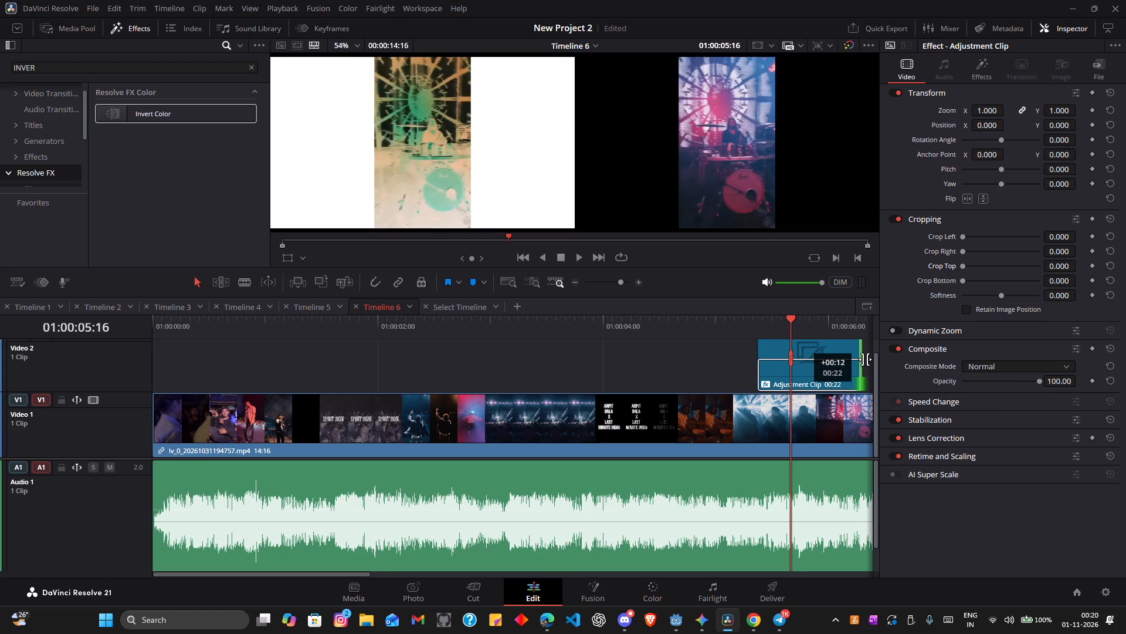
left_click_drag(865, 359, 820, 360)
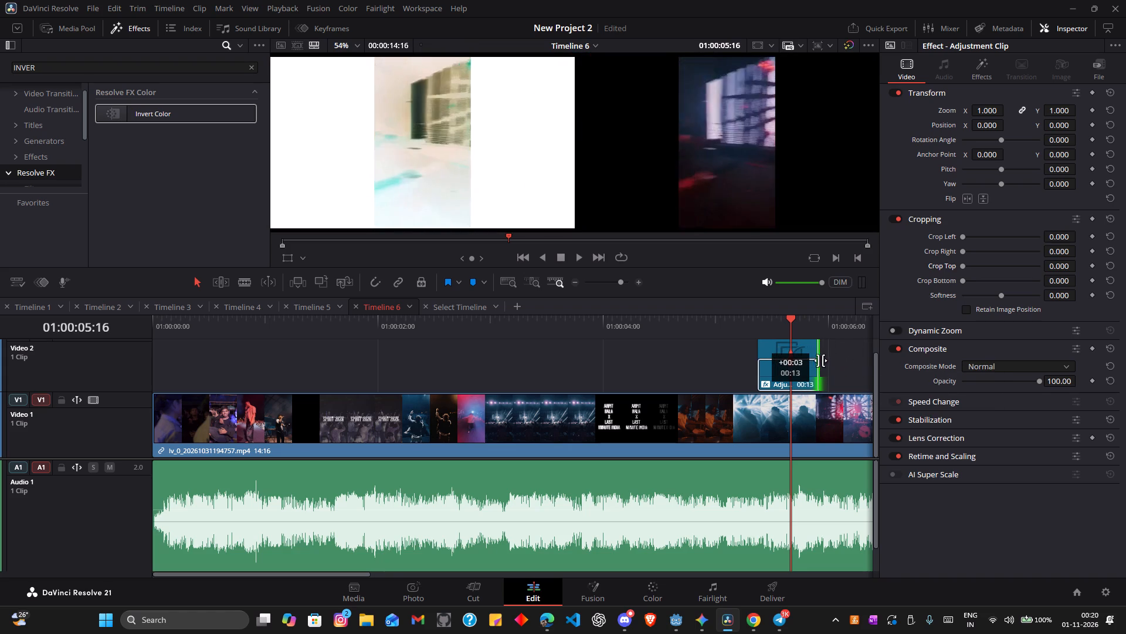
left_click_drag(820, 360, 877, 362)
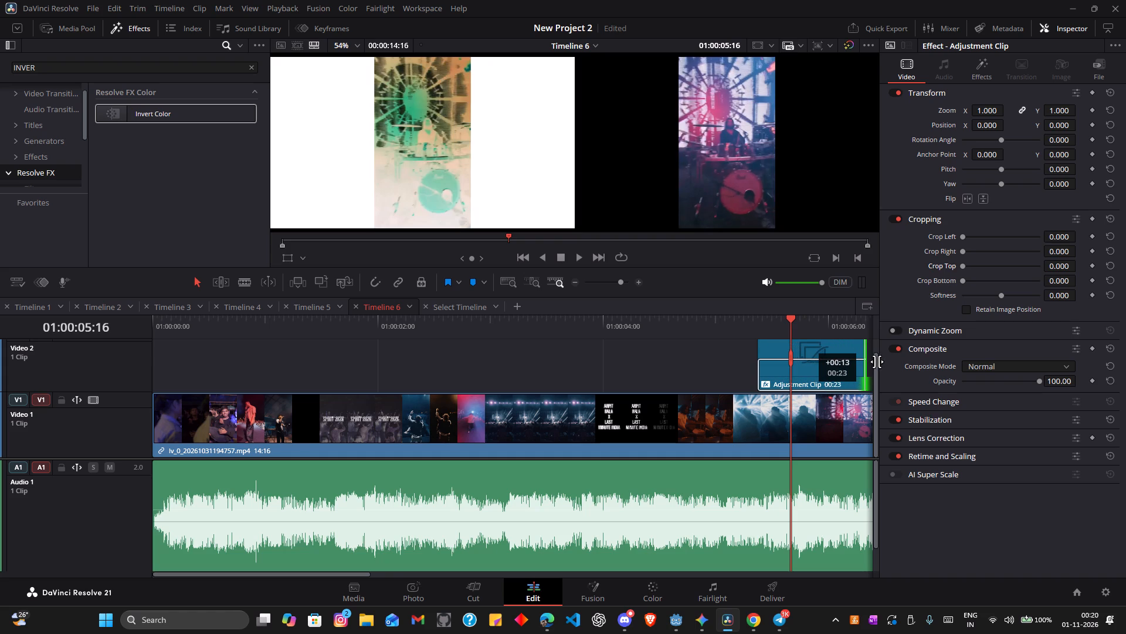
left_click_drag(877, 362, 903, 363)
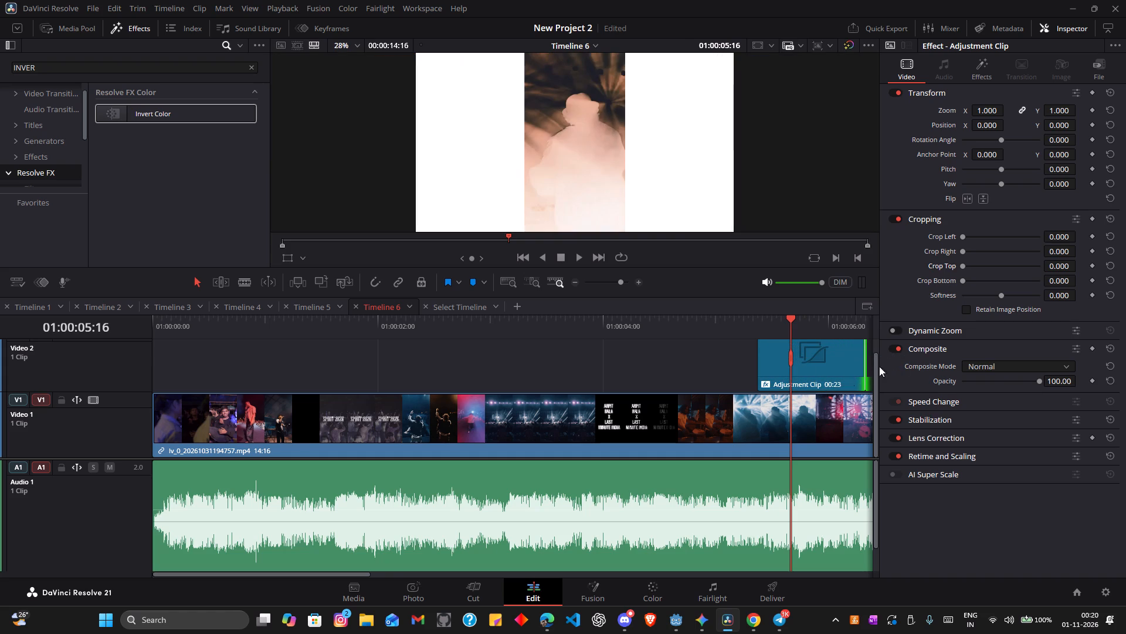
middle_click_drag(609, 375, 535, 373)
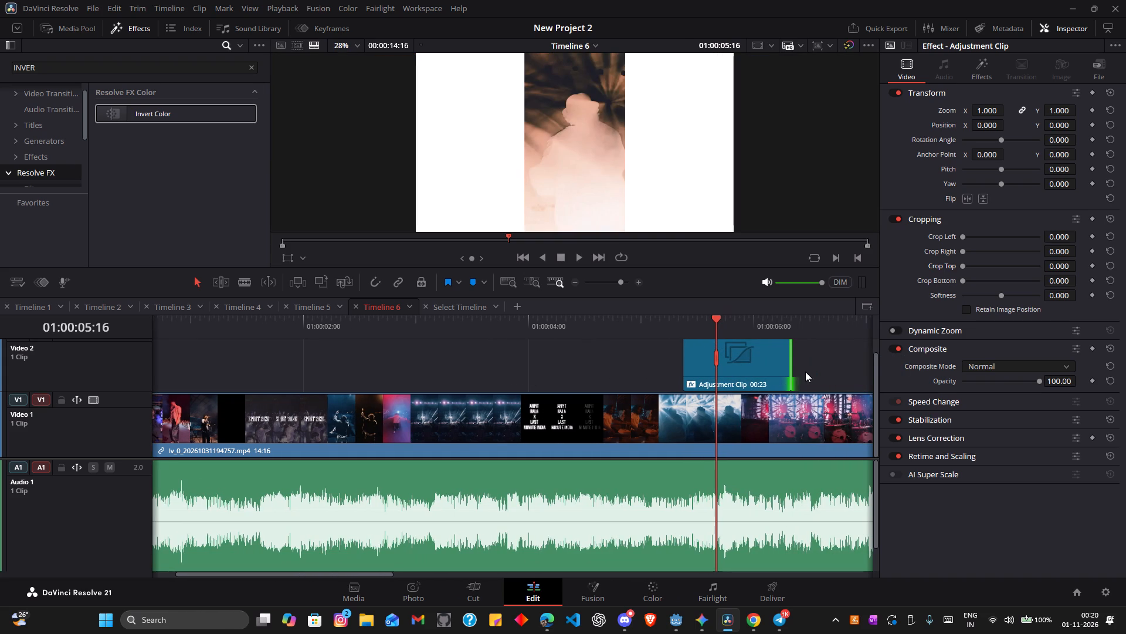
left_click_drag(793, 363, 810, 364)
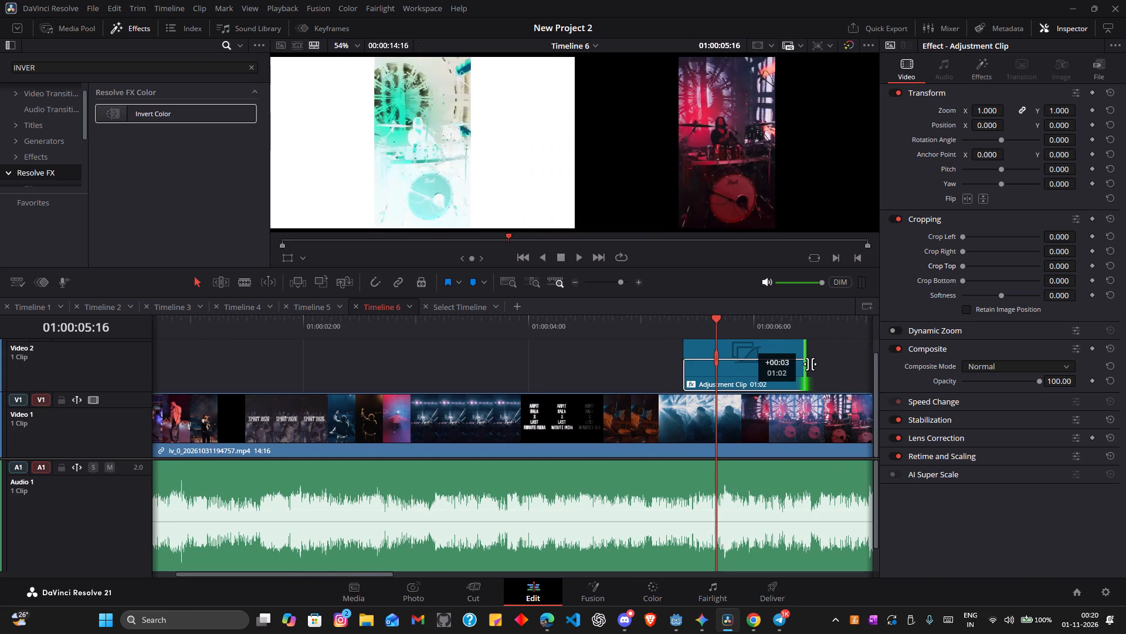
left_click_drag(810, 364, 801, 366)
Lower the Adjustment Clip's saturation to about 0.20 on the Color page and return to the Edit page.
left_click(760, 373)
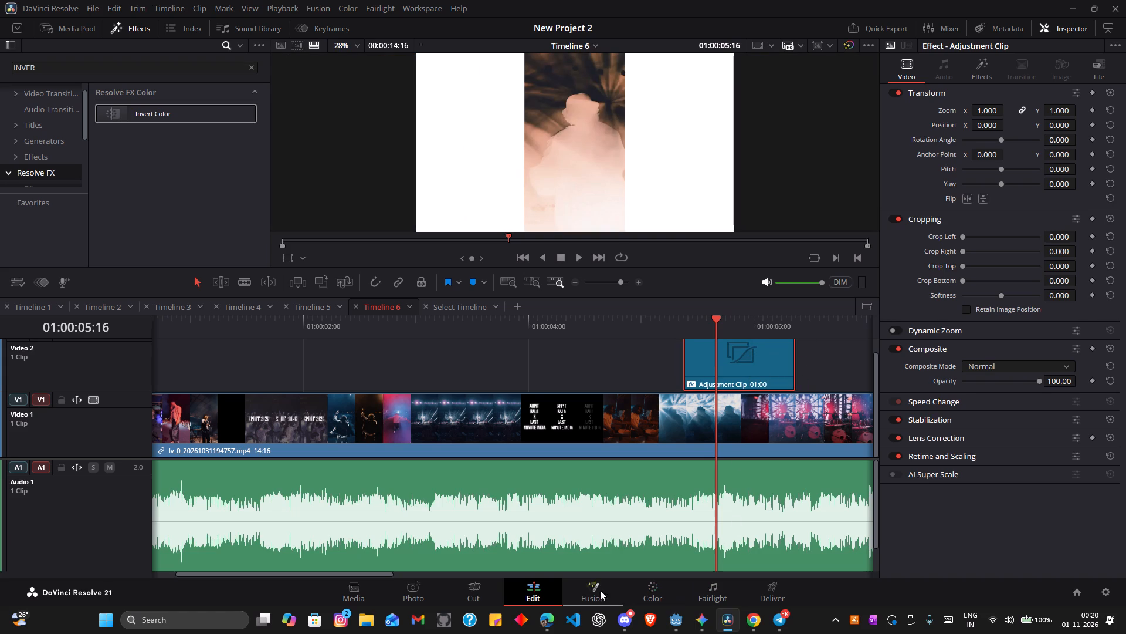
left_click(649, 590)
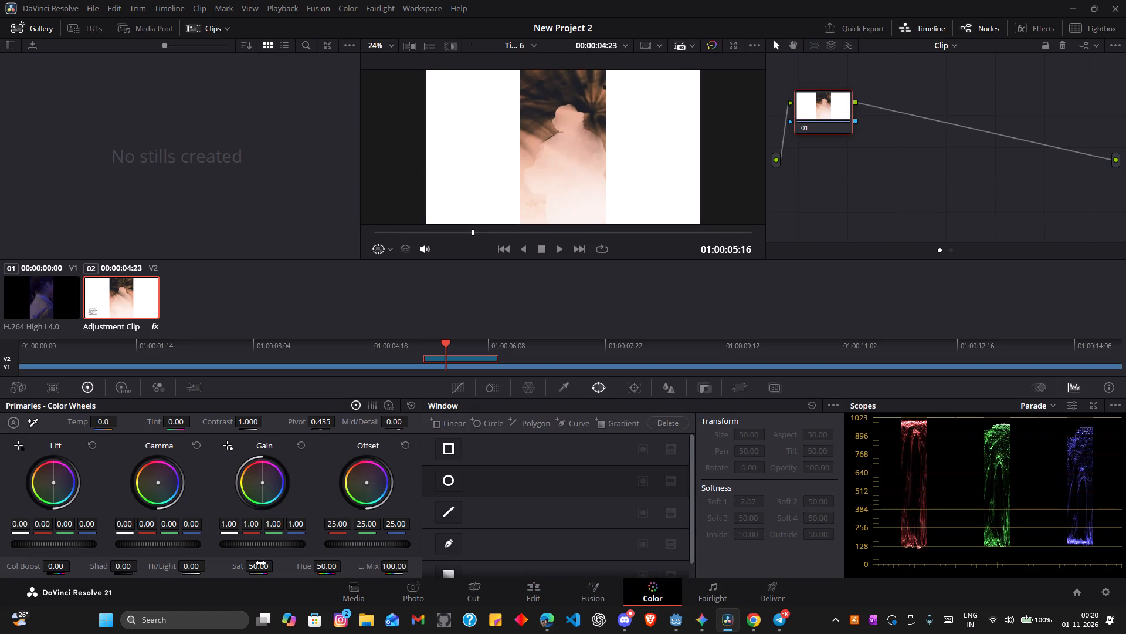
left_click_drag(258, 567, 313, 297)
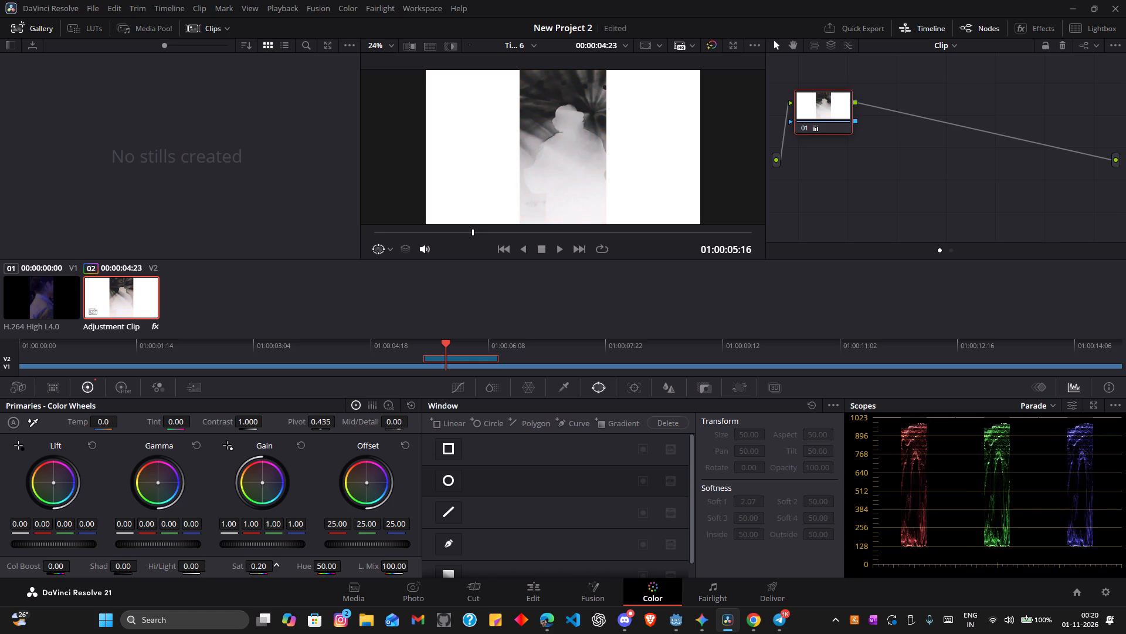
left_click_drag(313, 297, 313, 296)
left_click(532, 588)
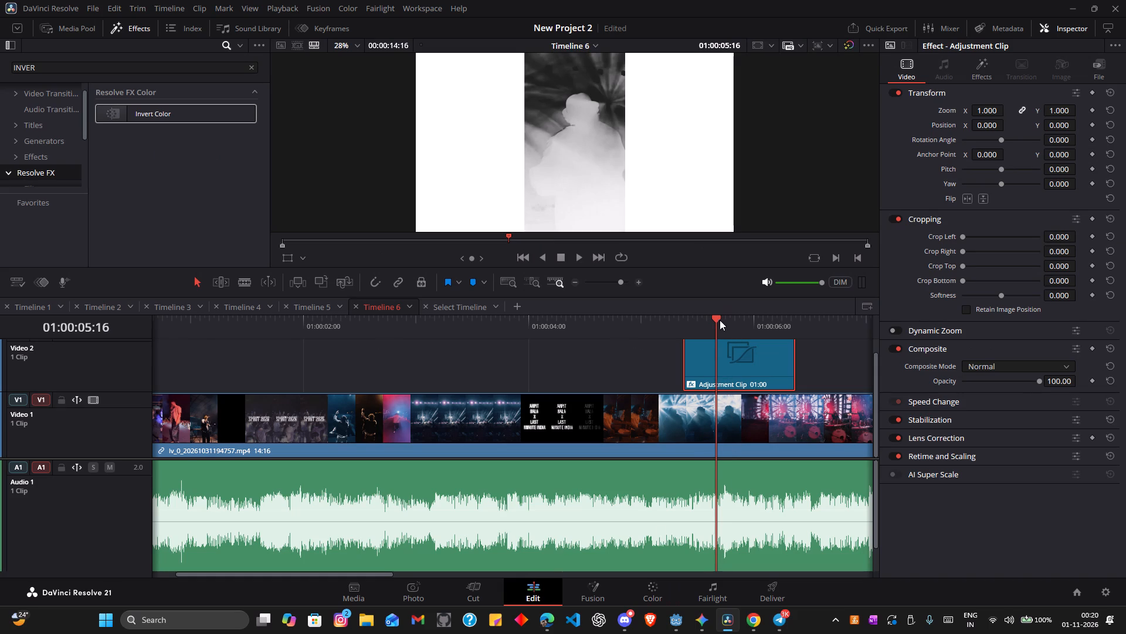
Play the desaturated inverted section in Timeline 6 and examine it frame by frame between about 01:00:05:02 and 01:00:06:04.
left_click_drag(717, 321, 673, 317)
key("l")
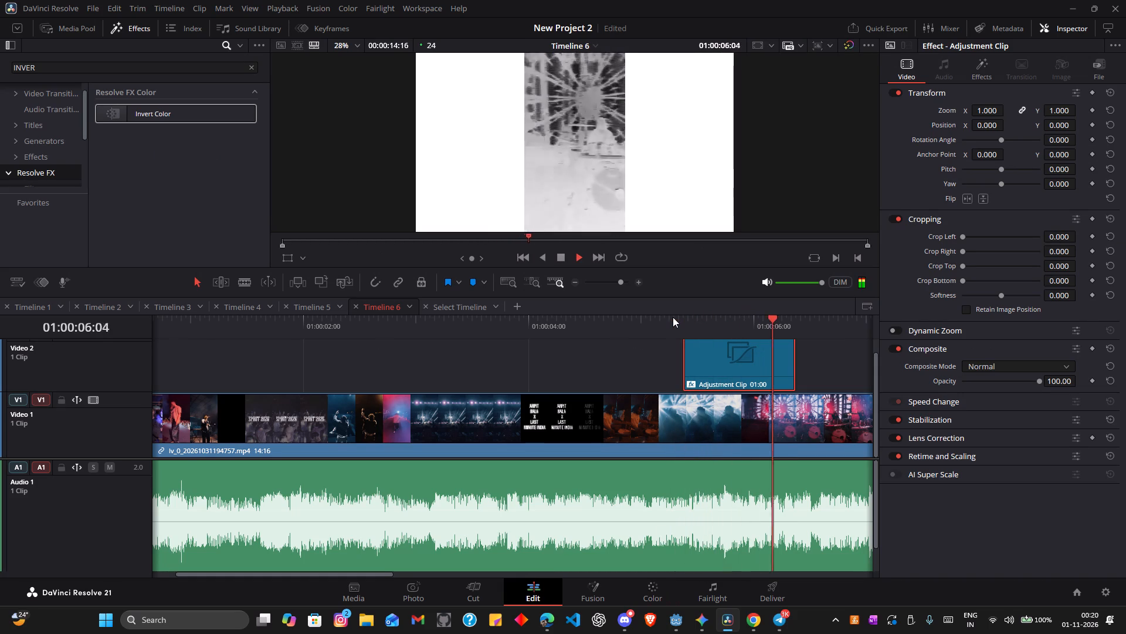
key("k")
key("Left")
key("Left")
key("Left")
key("Left")
key("Left")
key("Left")
key("Left")
key("Left")
key("Left")
key("Left")
key("Left")
key("Left")
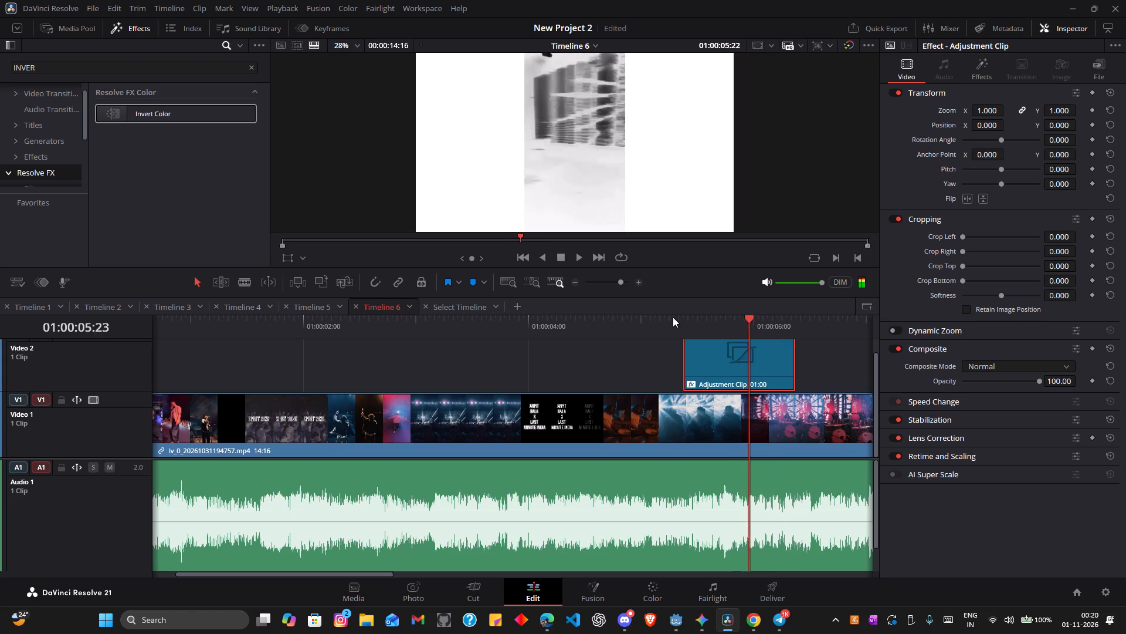
key("Left")
key("Left")
key("Left")
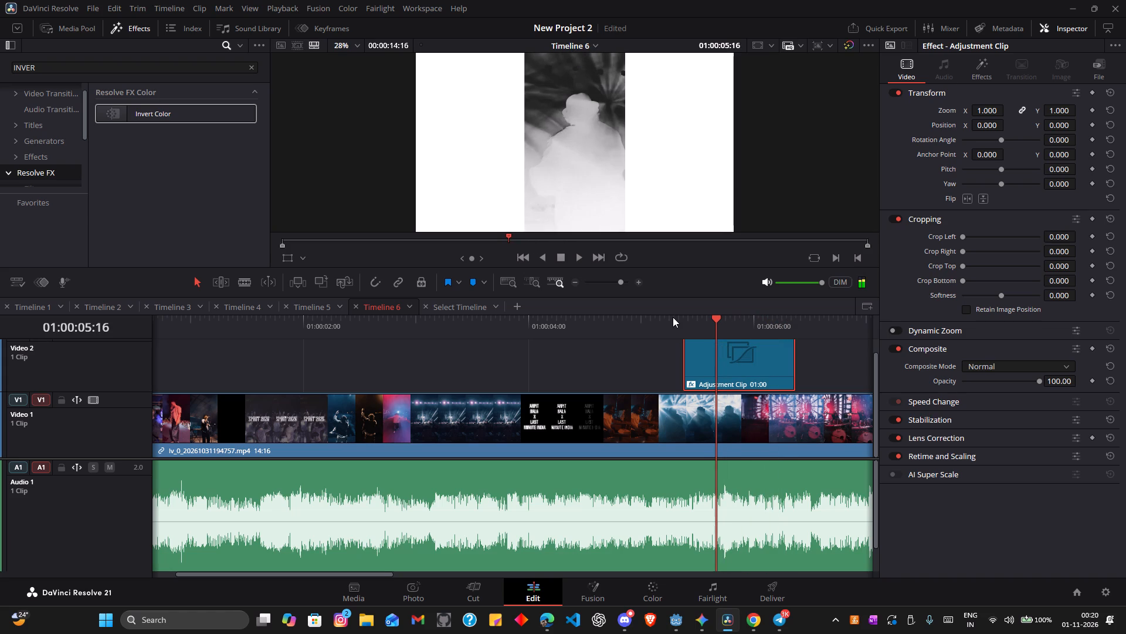
key("Right")
key("Right")
key("Right")
key("Right")
key("Right")
key("Right")
key("Right")
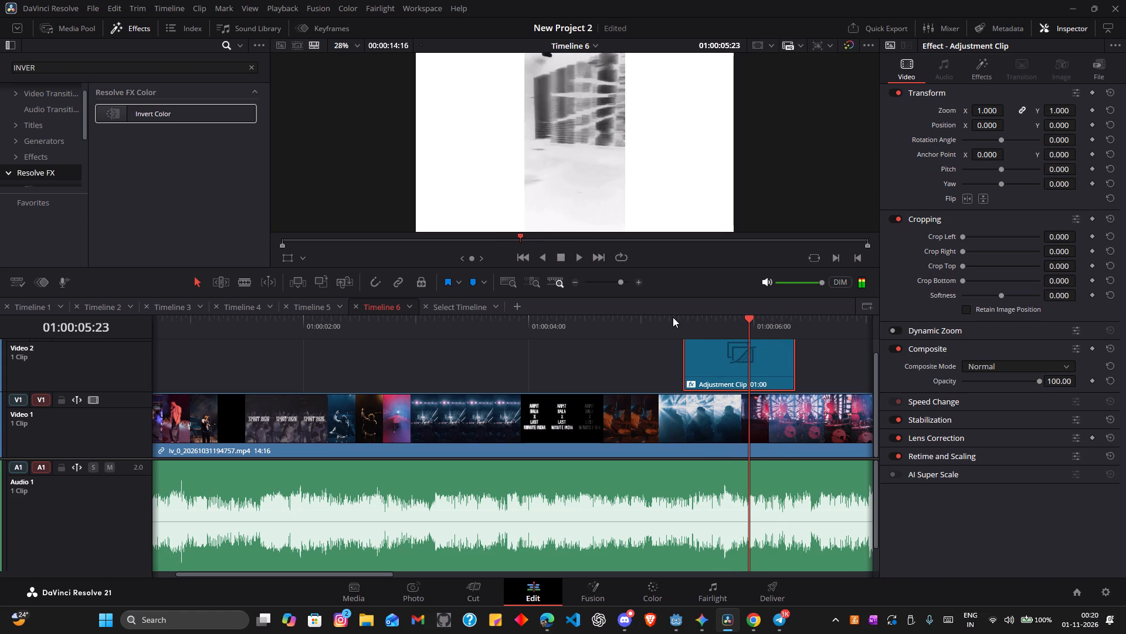
key("Right")
key("Left")
key("Left")
key("Left")
key("Left")
key("Left")
key("Left")
key("Left")
key("Left")
key("Left")
key("Left")
key("Left")
key("Left")
key("Left")
key("Left")
key("Left")
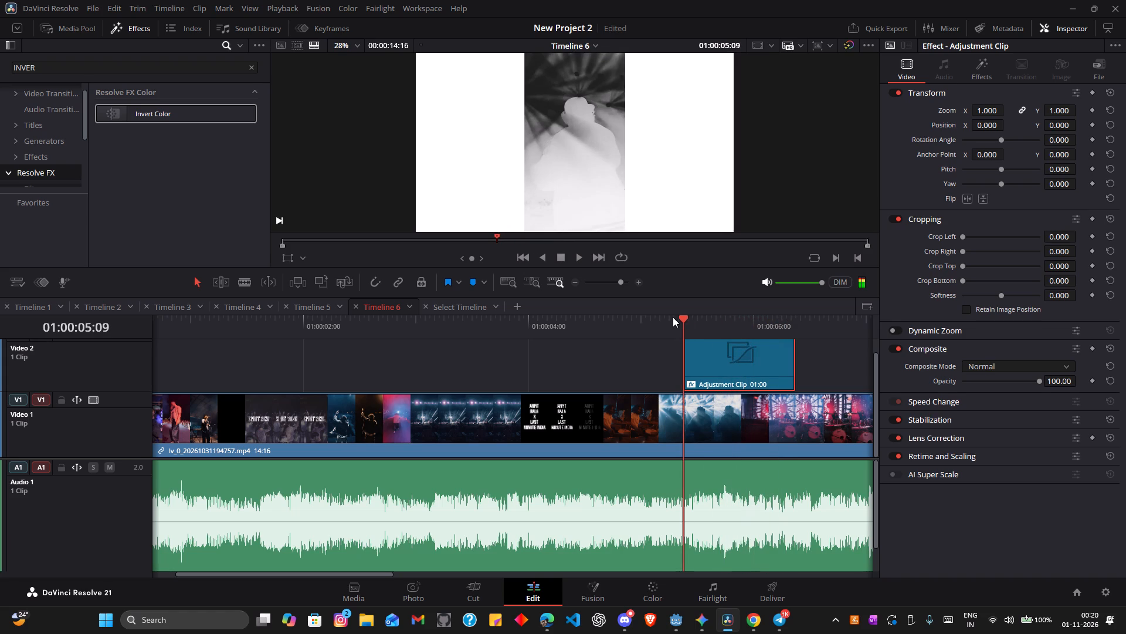
key("Right")
key("Right")
key("Right")
key("Right")
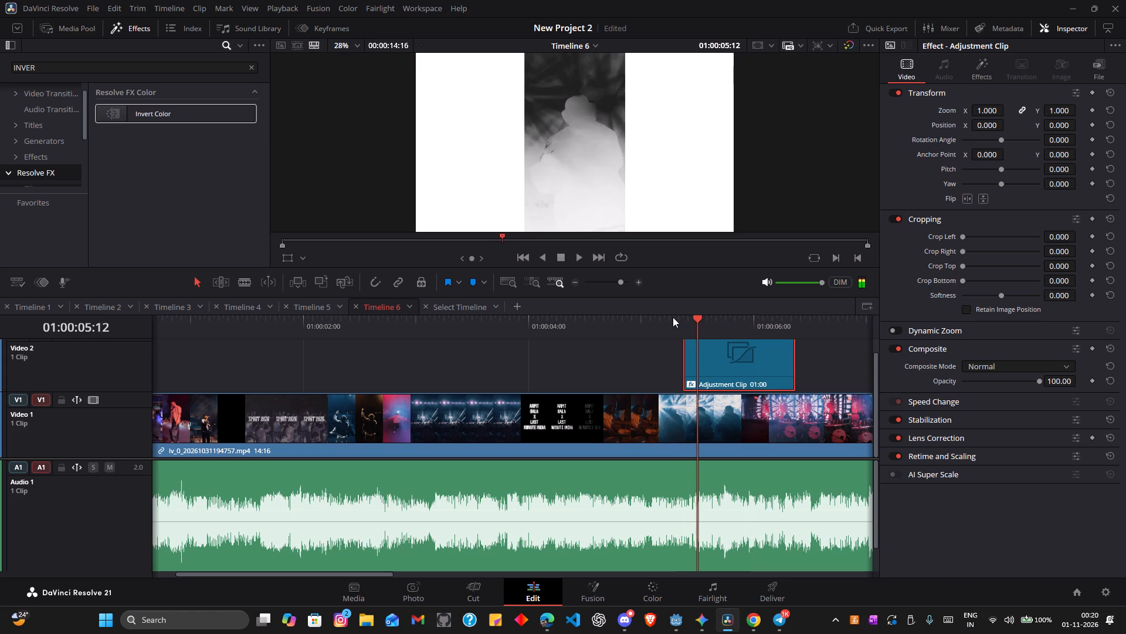
key("Right")
key("Right")
key("Right")
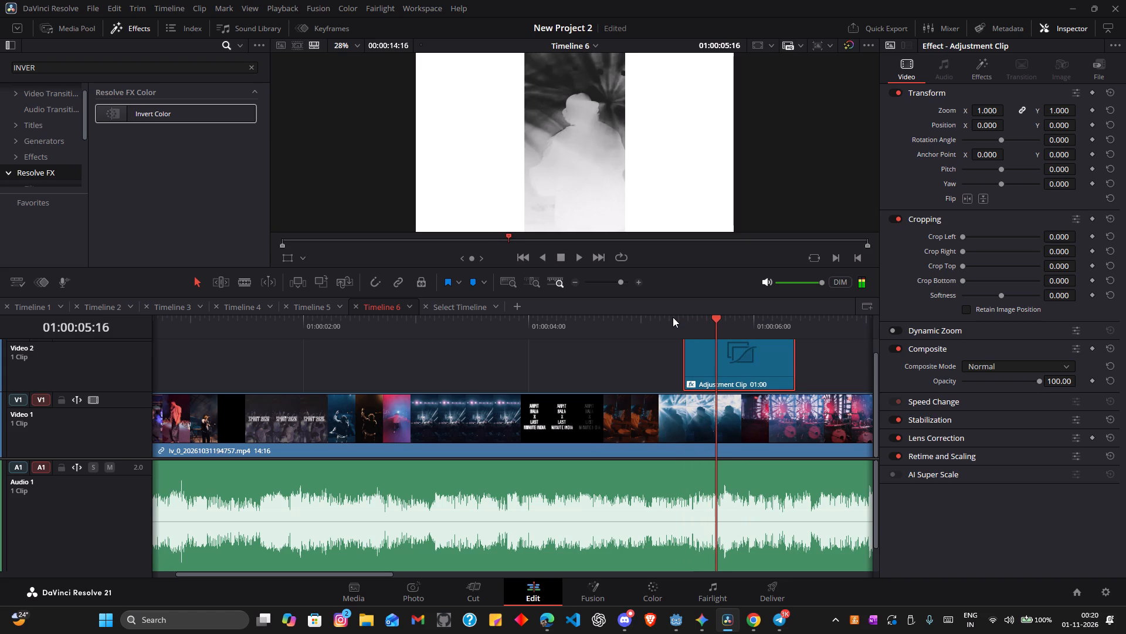
key("Right")
key("Right")
key("Right")
key("Right")
key("Right")
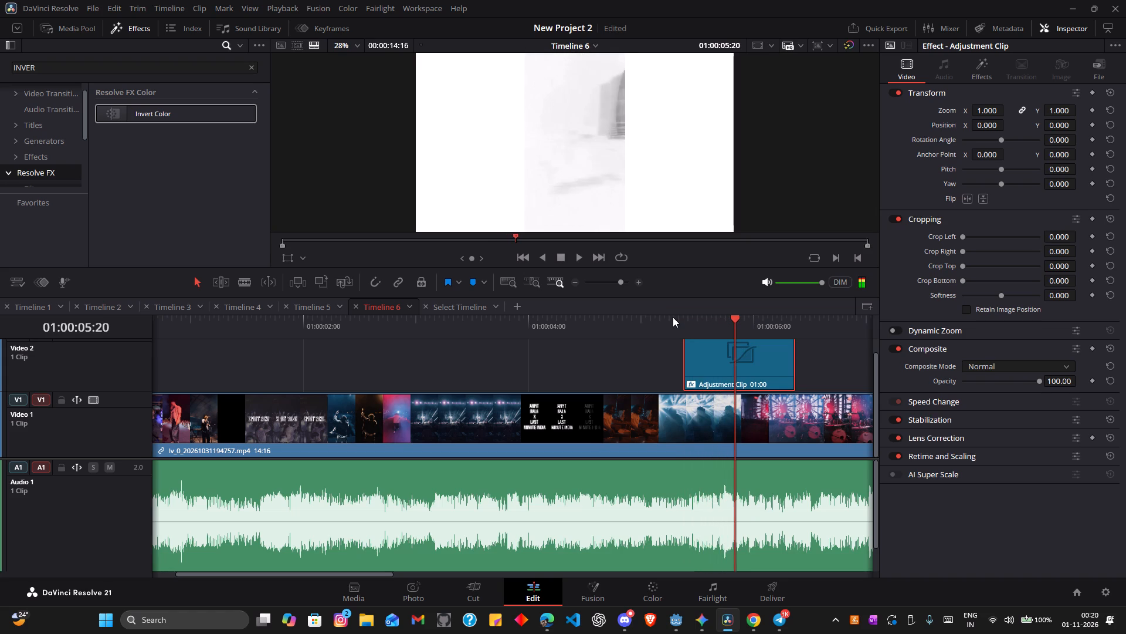
key("Left")
key("Left")
key("Left")
key("Left")
key("Left")
key("Left")
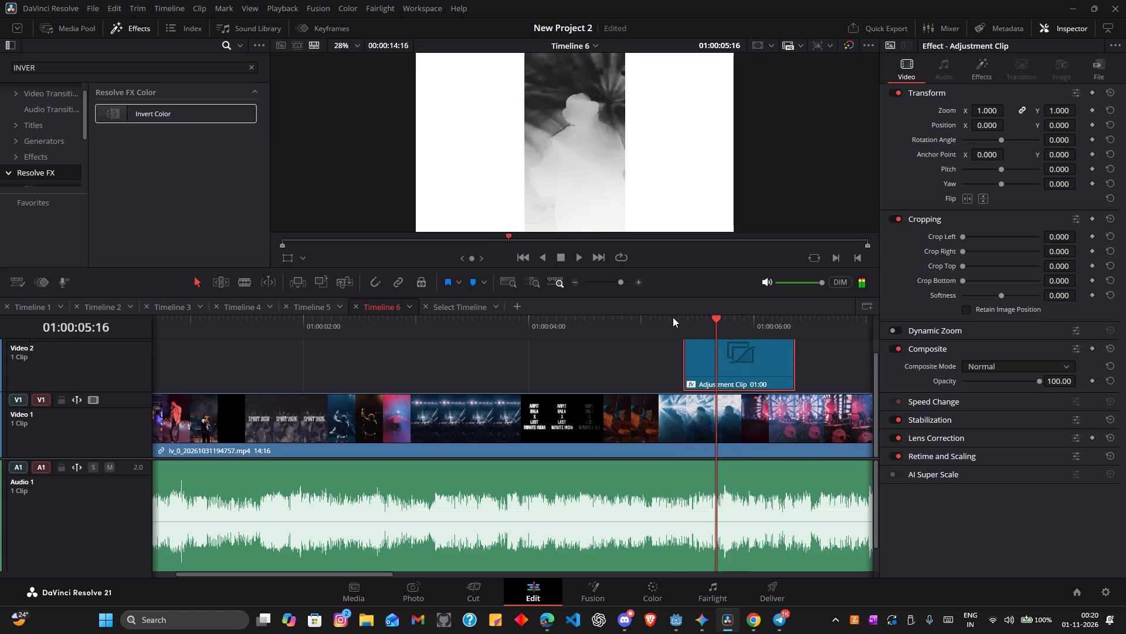
key("Left")
key("Left")
key("Left")
key("Left")
key("Left")
key("Left")
key("Left")
key("Left")
key("Left")
key("Left")
key("Left")
key("Left")
key("Left")
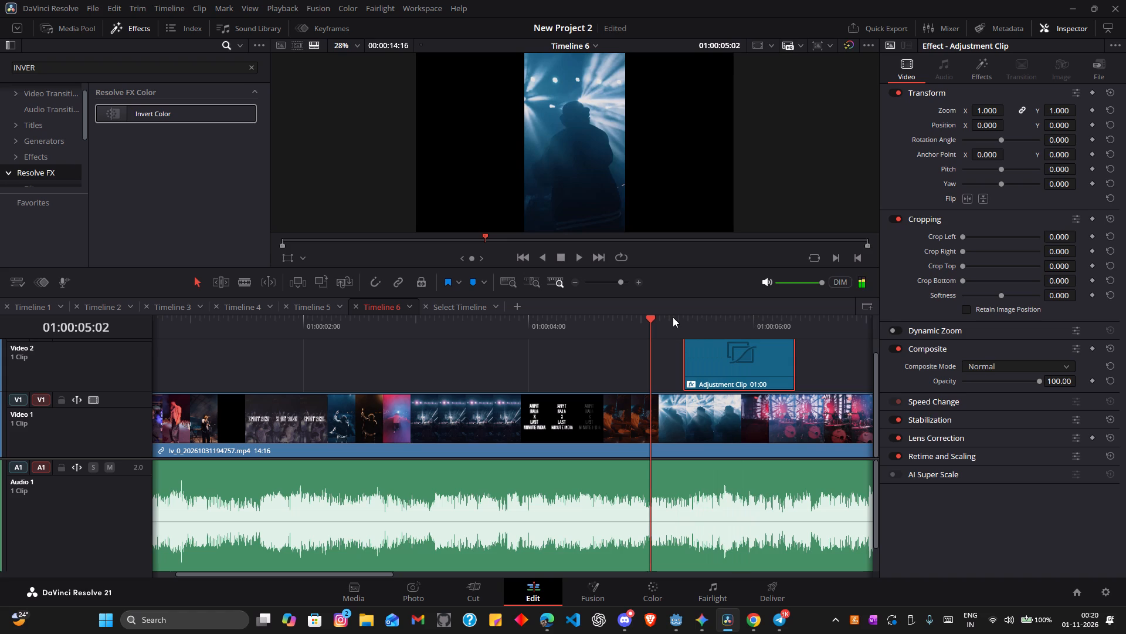
Replay the Adjustment Clip section from 01:00:05:02 to 01:00:06:08 and step back through its frames to before the clip's start.
key("l")
key("k")
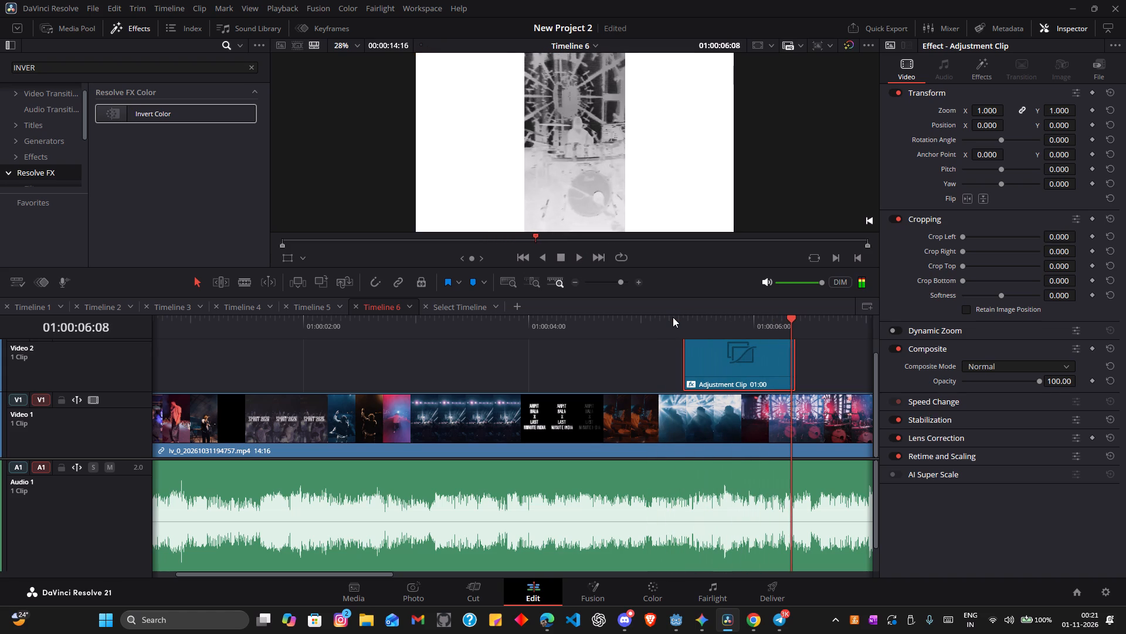
key("Left")
key("Left")
key("Left")
key("Left")
key("Left")
key("Left")
key("Left")
key("Left")
key("Left")
key("Left")
key("Left")
key("Left")
key("Left")
key("Left")
key("Left")
key("Left")
key("Left")
key("Left")
key("Left")
key("Left")
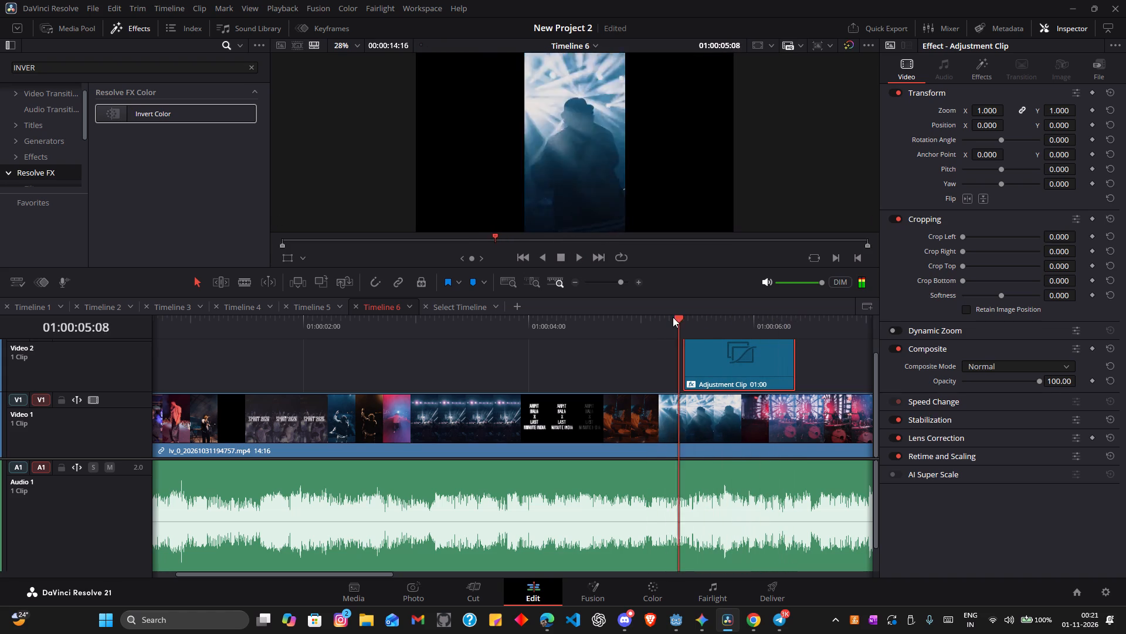
Delete the Adjustment Clip from Video 2.
left_click(757, 369)
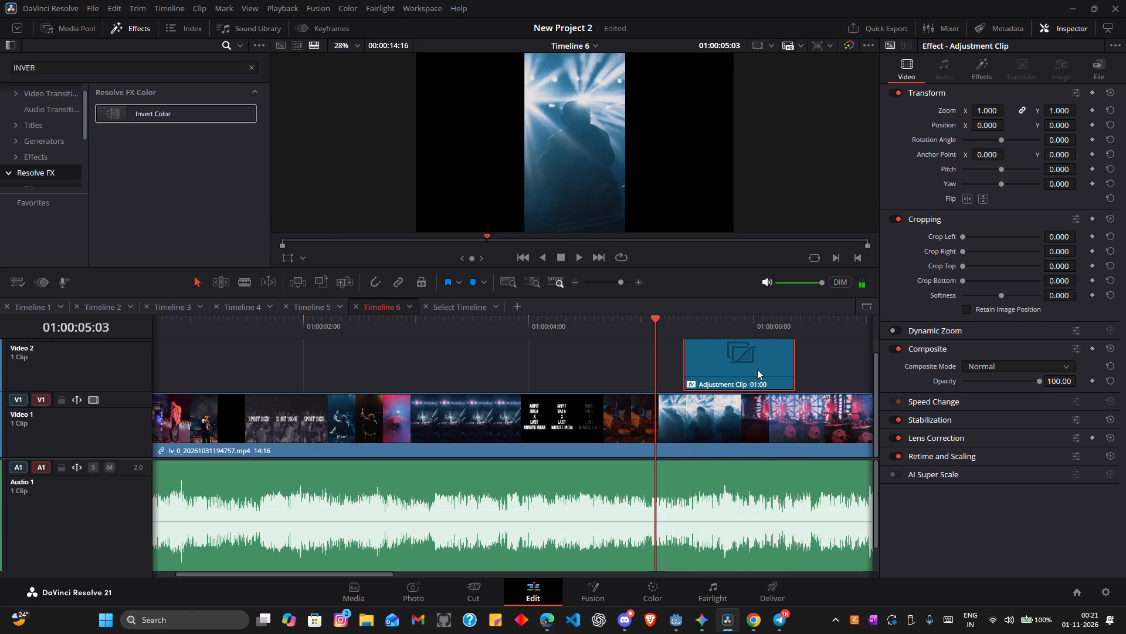
key("BackSpace")
Play and step through the unmodified Video 1 footage between about 01:00:05:03 and 01:00:07:08 to examine its transitions.
key("l")
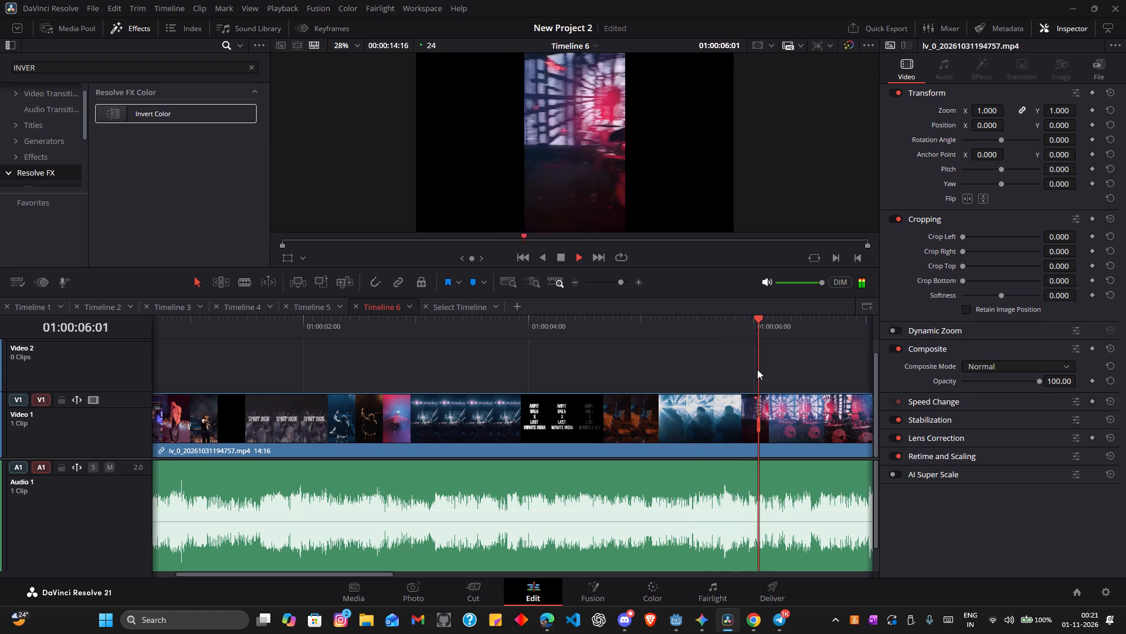
key("k")
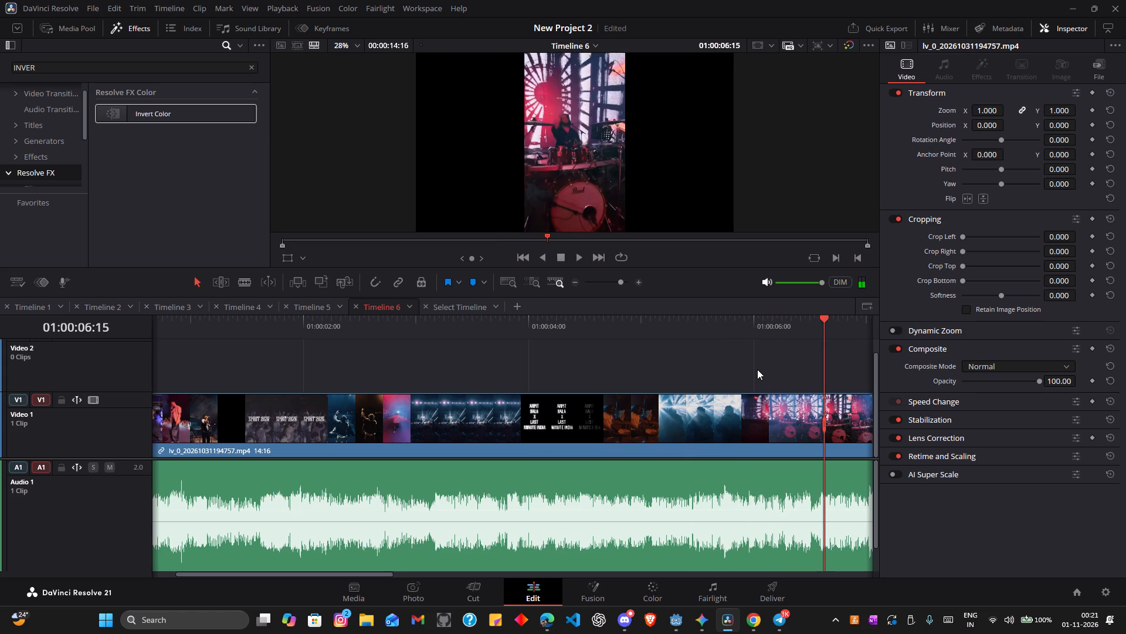
scroll(758, 395, "left", 1)
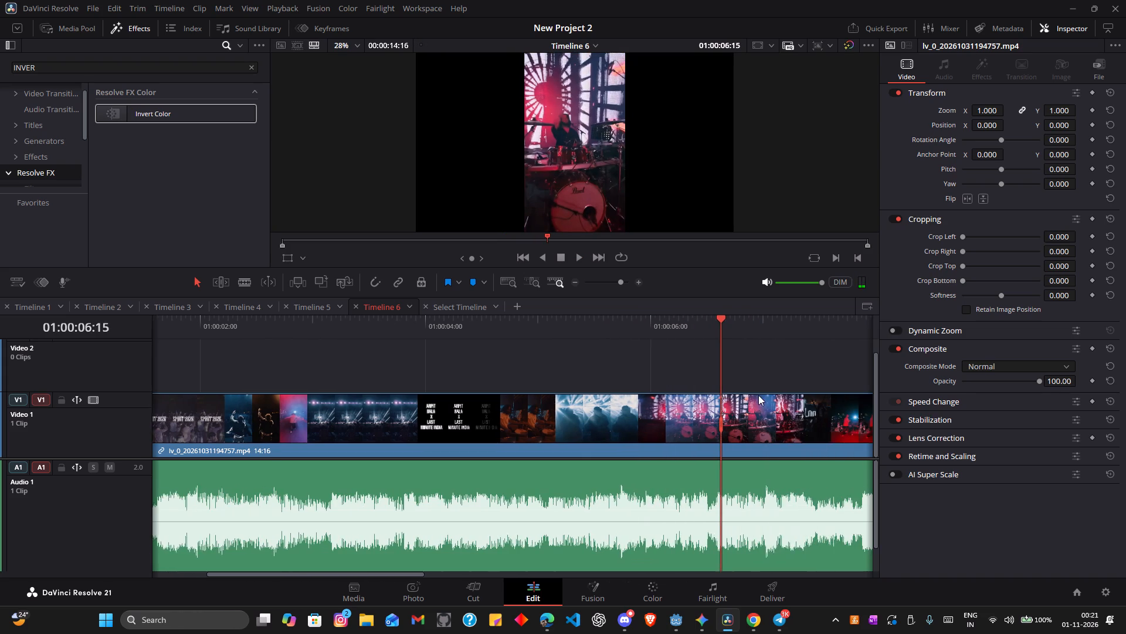
scroll(758, 395, "left", 1)
key("Left")
key("Left")
key("Left")
key("Left")
key("Left")
key("Left")
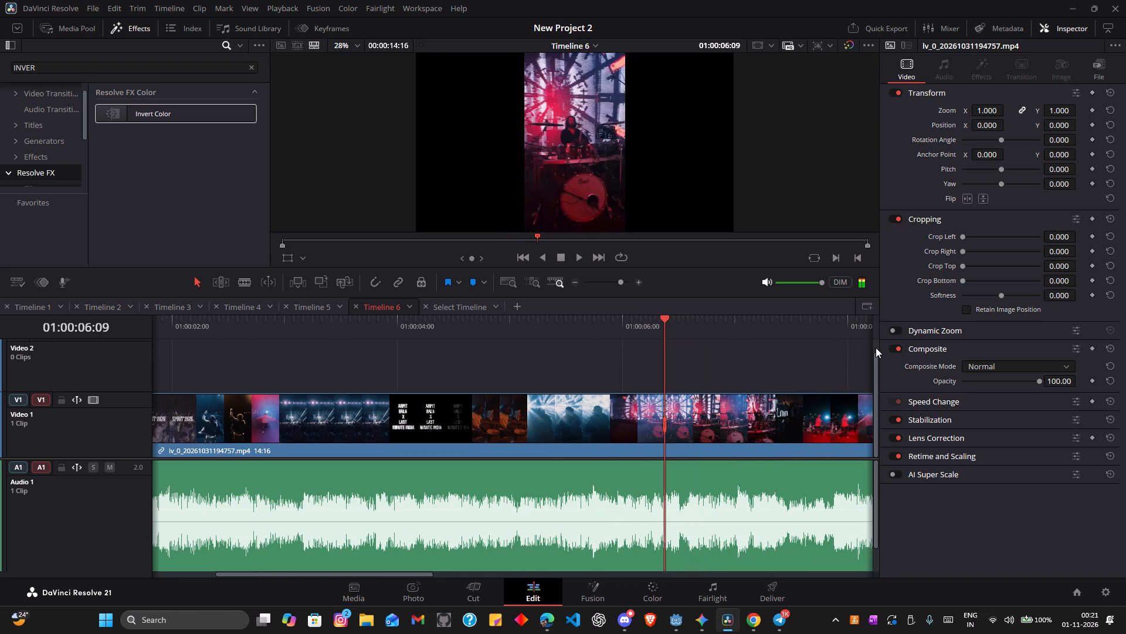
key("l")
key("k")
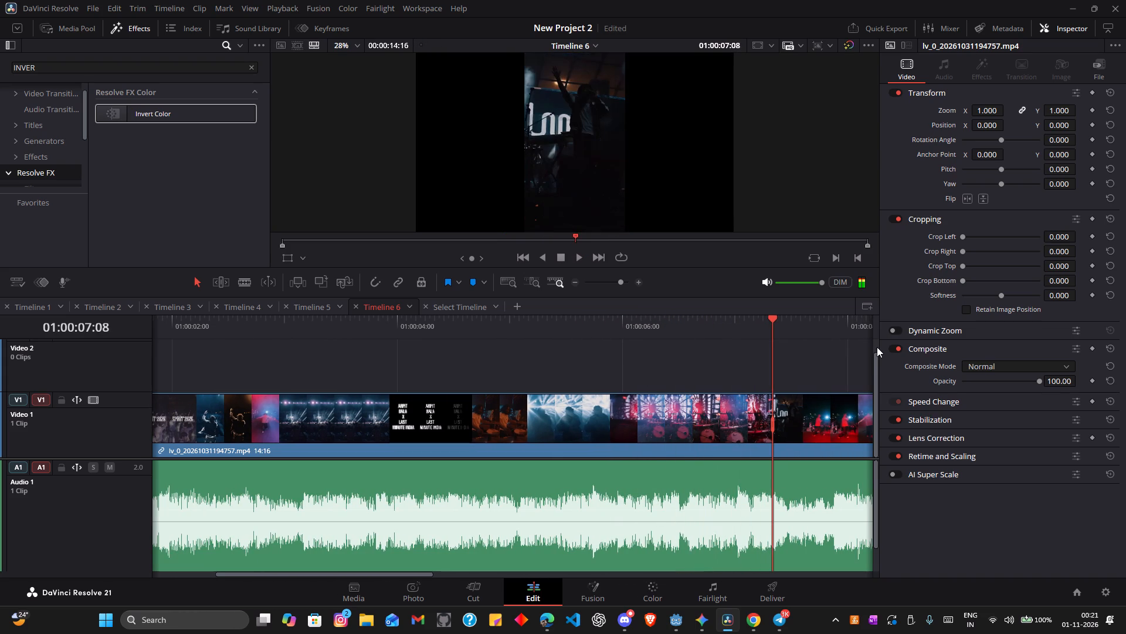
key("Left")
key("Left")
key("Left")
key("Left")
key("Left")
key("Left")
key("Left")
key("Left")
key("Left")
key("Left")
key("Left")
key("Left")
key("Left")
key("Left")
key("Left")
key("Left")
key("Left")
key("Left")
key("Left")
key("Left")
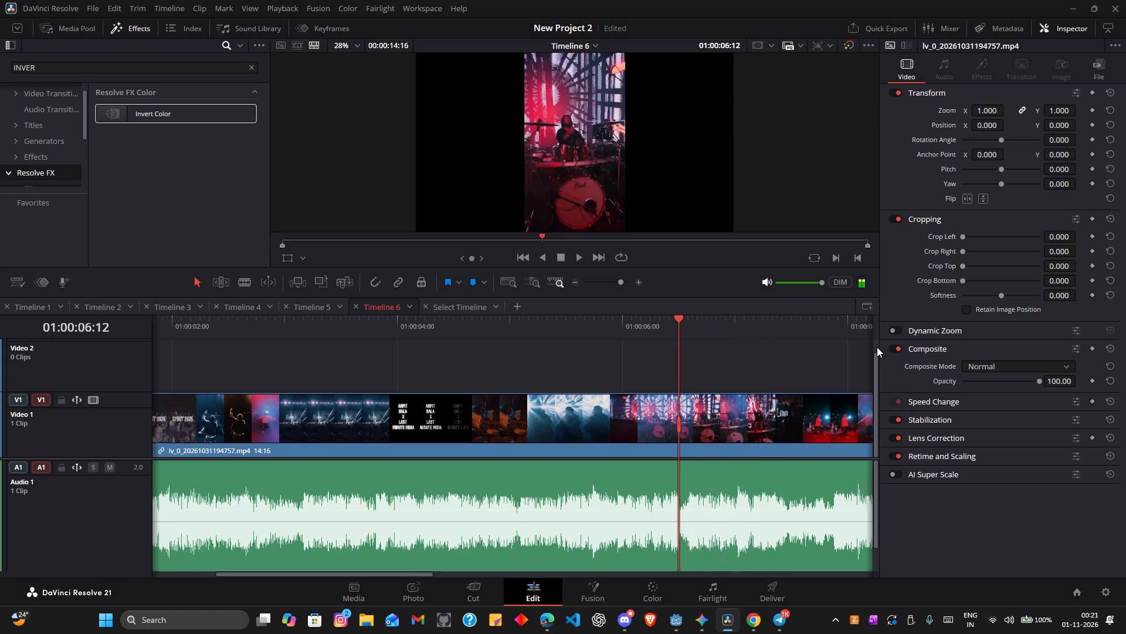
key("Right")
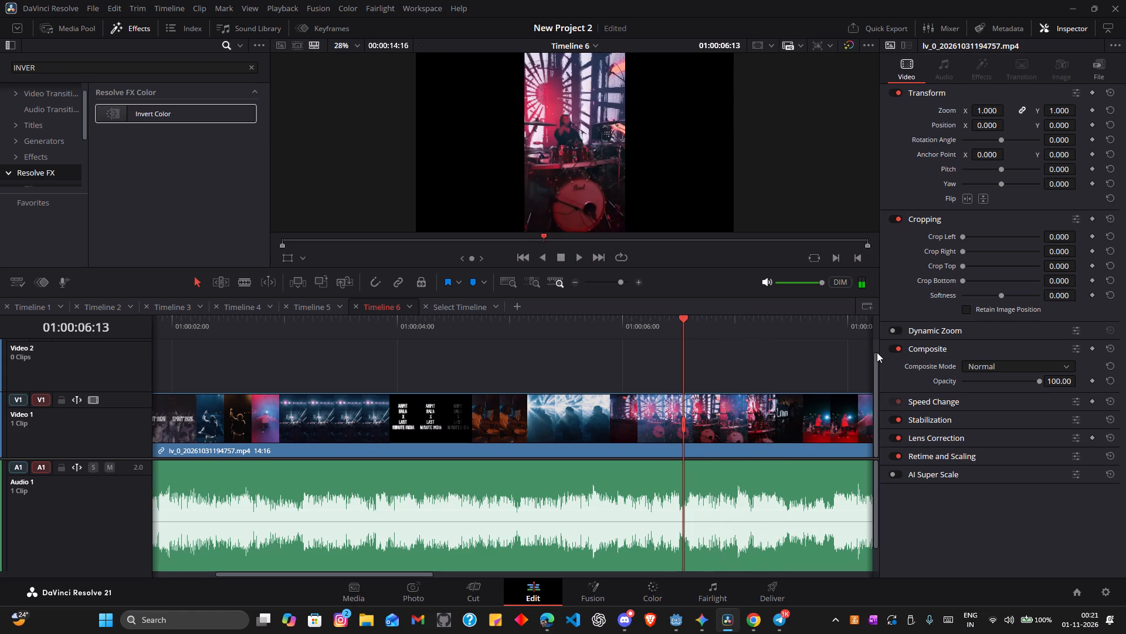
type("LK")
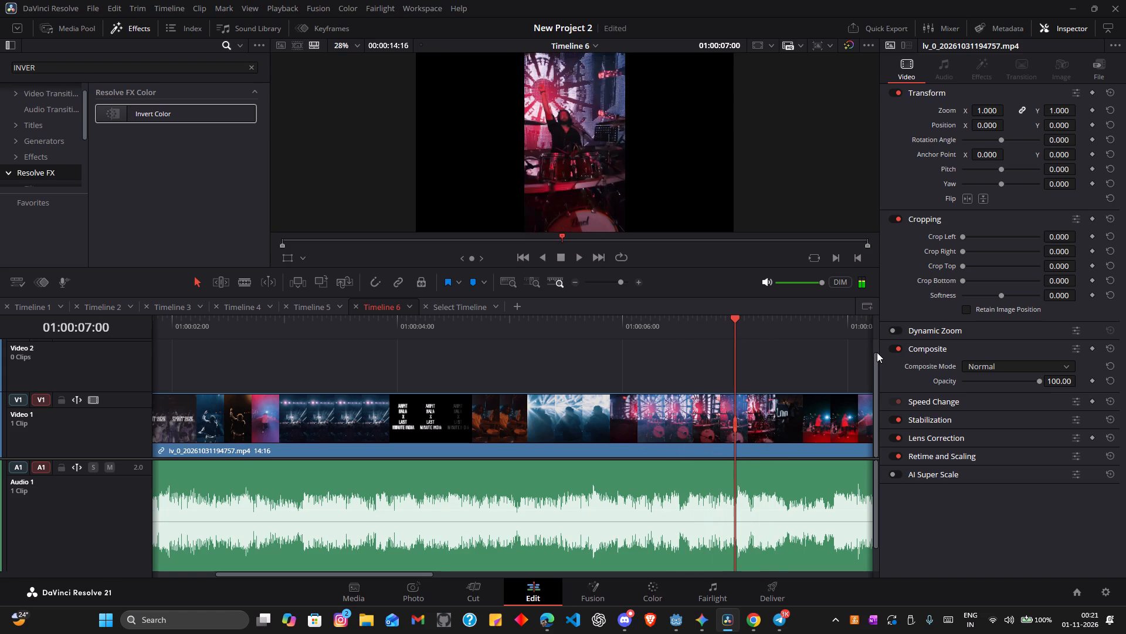
Replay and step back through the unmodified Video 1 footage between about 01:00:06:07 and 01:00:07:00 to examine the drummer shot's transition.
key("Left")
key("Left")
key("Left")
key("Left")
key("Left")
key("Left")
key("Left")
key("Left")
key("Left")
key("Left")
key("Left")
key("Left")
key("Left")
key("Left")
key("Left")
key("Left")
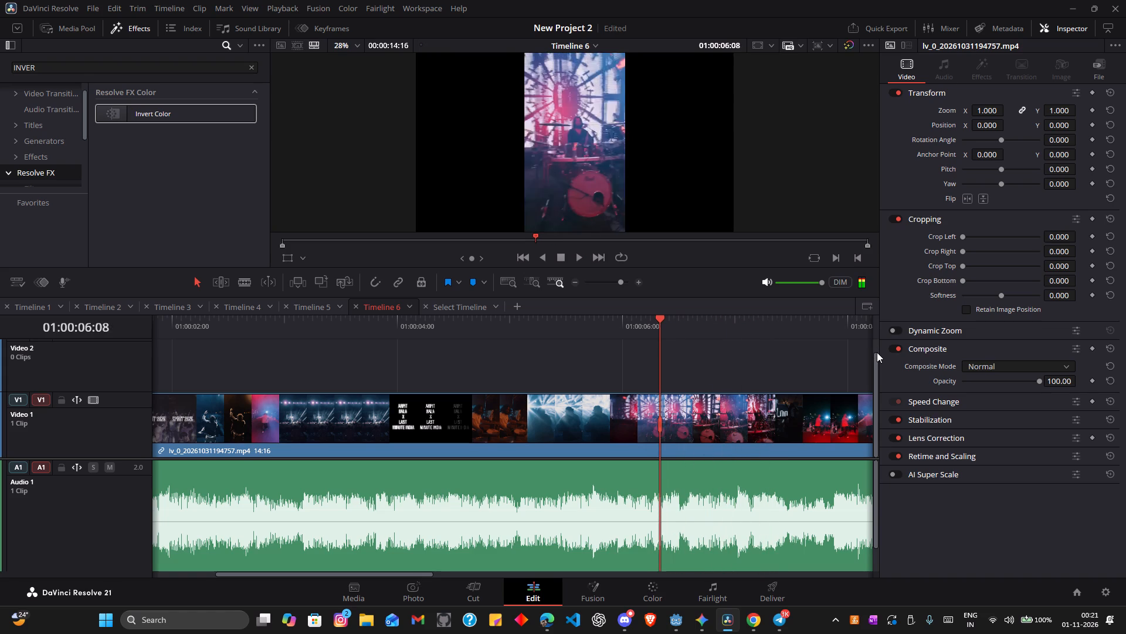
key("Left")
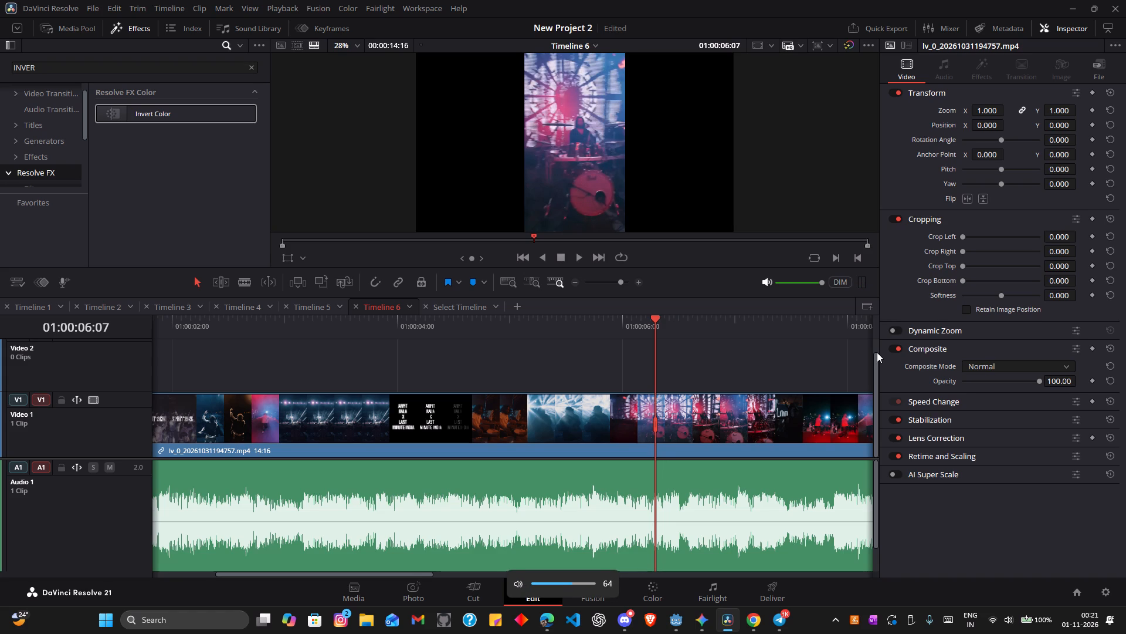
type("LK")
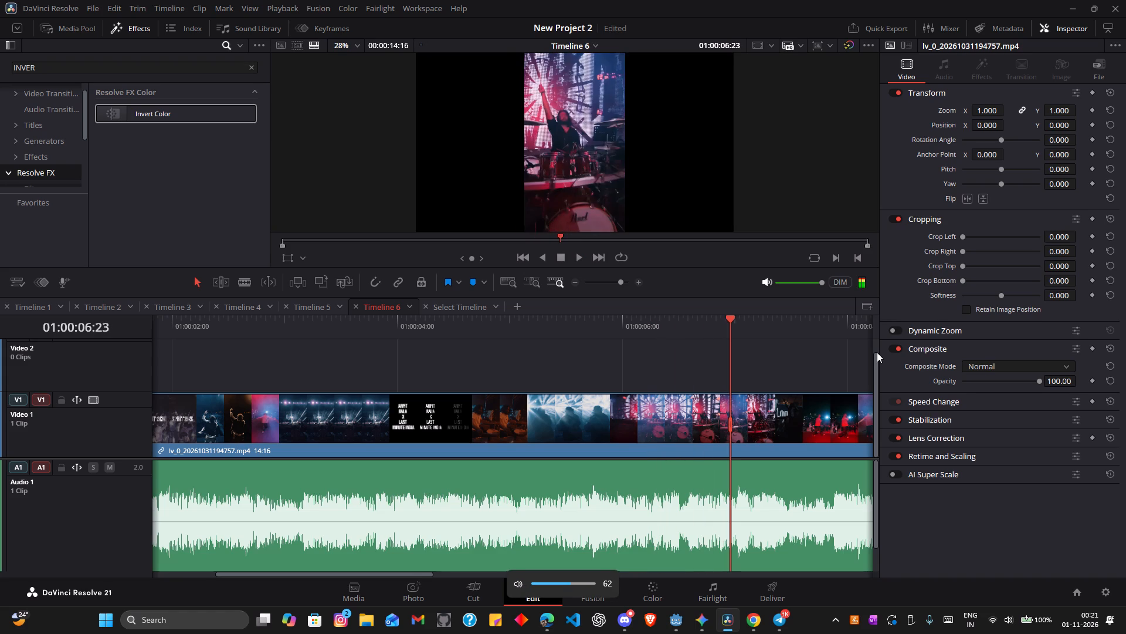
key("Left")
key("Left")
key("Left")
key("Left")
key("Left")
key("Left")
key("Left")
key("Left")
key("Left")
key("Left")
key("Left")
key("Left")
key("Left")
key("Left")
key("Left")
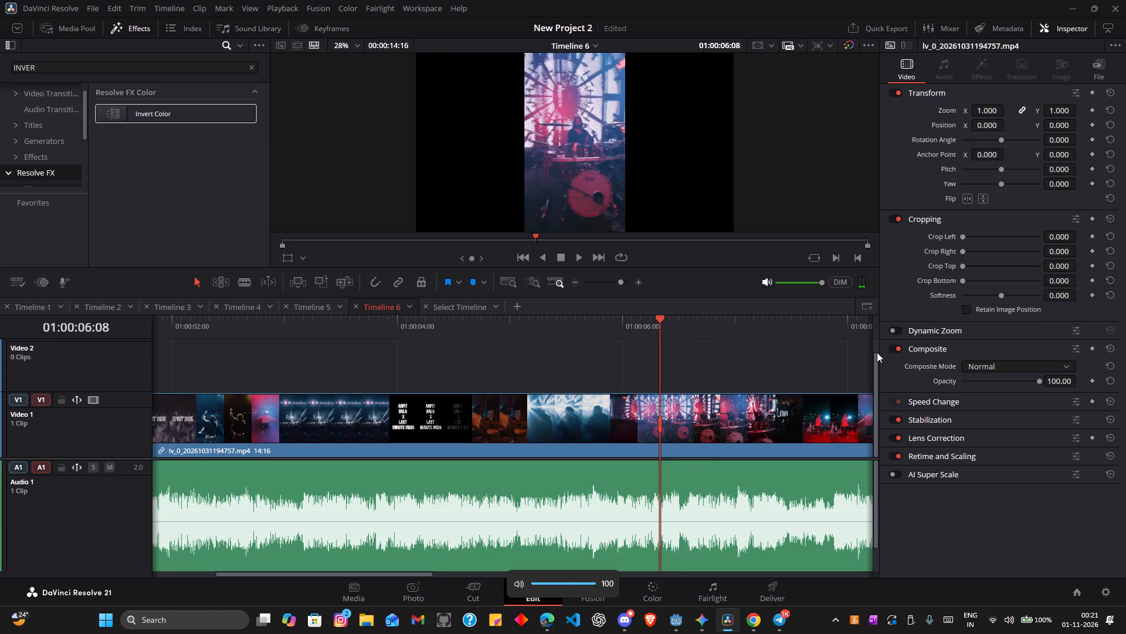
type("LK")
key("Left")
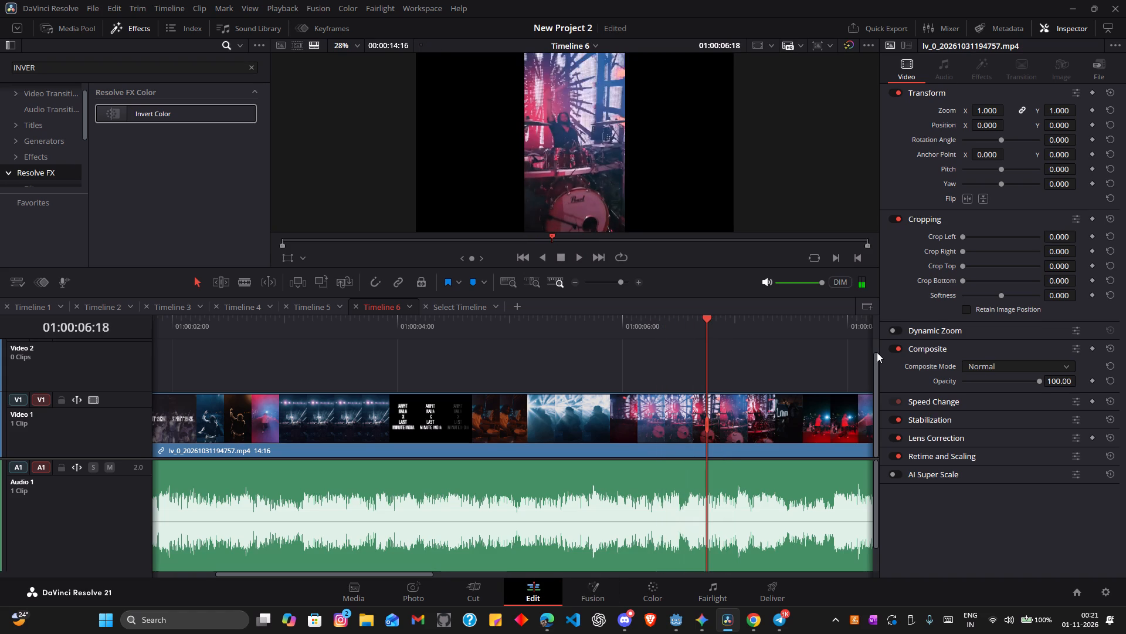
key("Left")
key("Left")
key("Left")
key("Left")
key("Left")
key("Left")
key("Left")
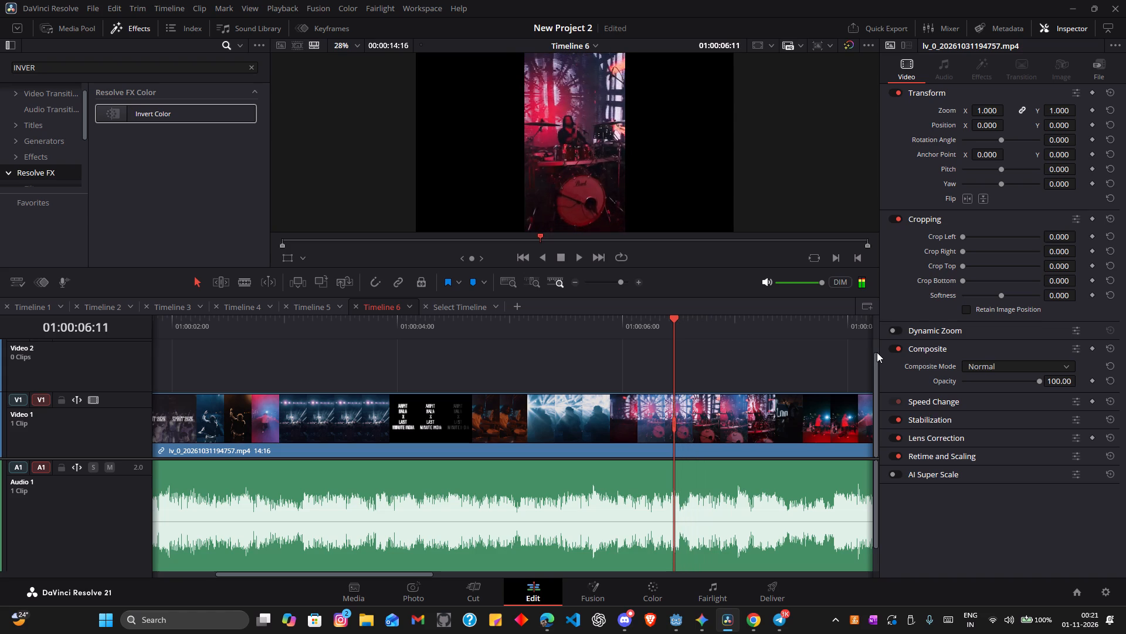
key("Right")
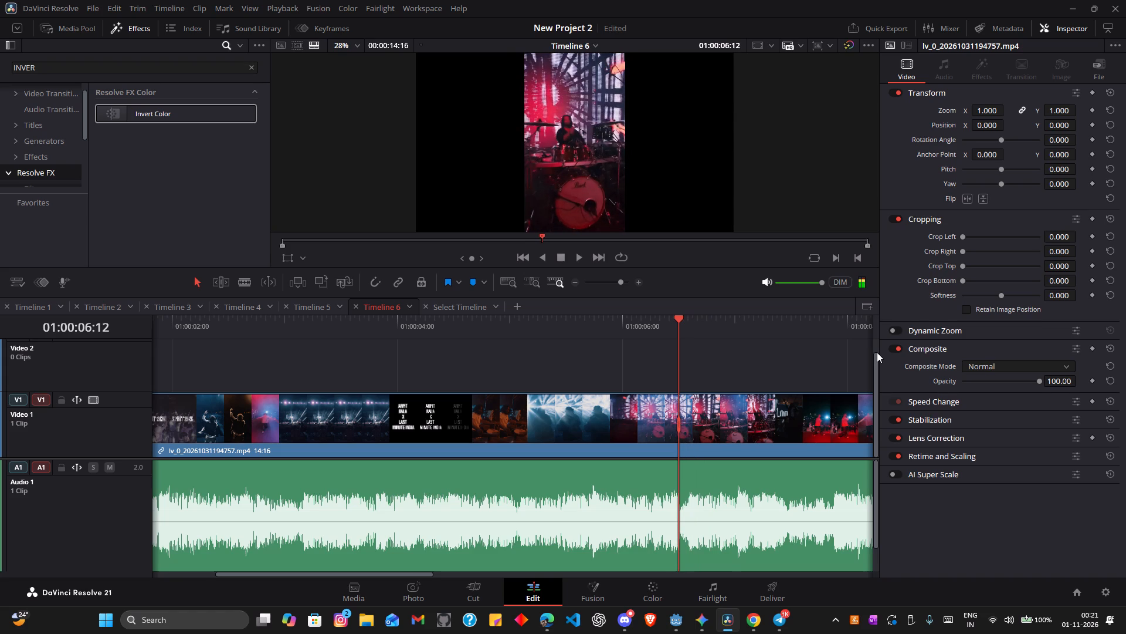
Replay short bursts of the drummer shot from about 01:00:06:06 and step back through its frames, stopping at 01:00:06:12.
type("LK")
key("Left")
key("Left")
key("Left")
key("Left")
key("Left")
key("Left")
key("Left")
key("Left")
key("Left")
key("Left")
key("Left")
key("Left")
key("Left")
key("Left")
key("Left")
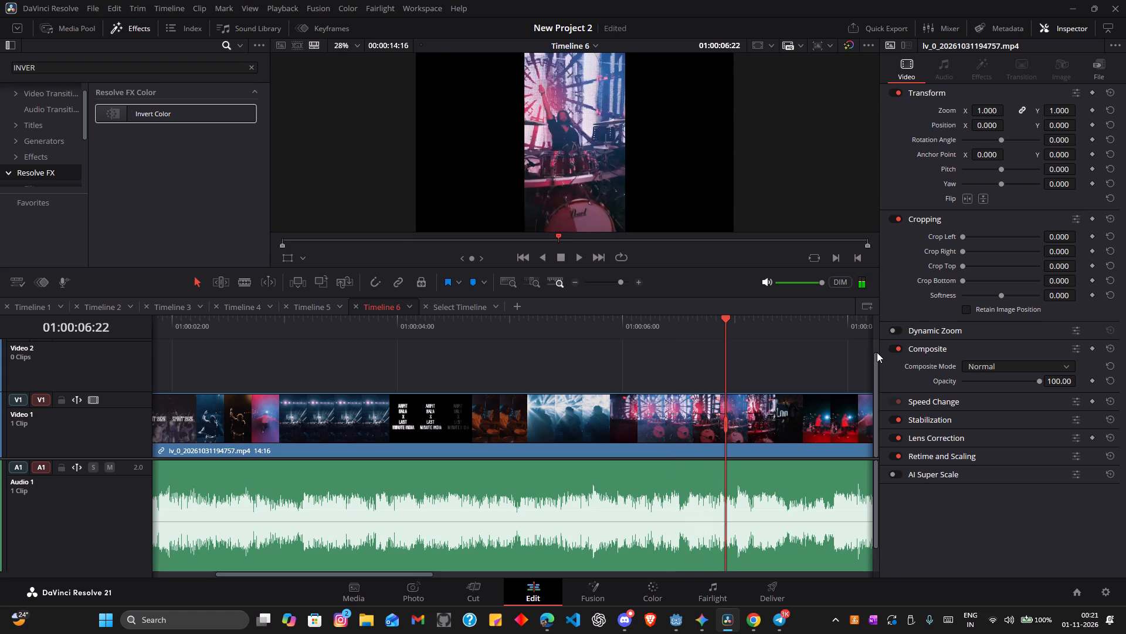
key("Left")
key("Left")
key("Left")
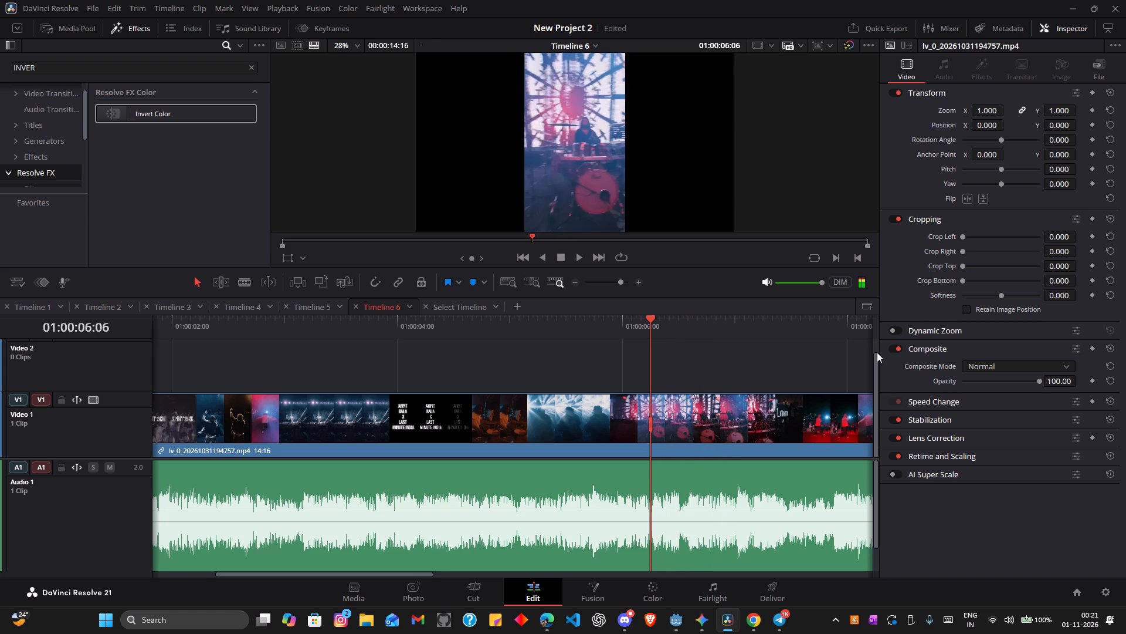
type("LK")
key("Left")
key("Left")
key("Left")
key("Left")
key("Left")
key("Left")
key("Left")
key("Left")
key("Left")
key("Left")
key("Left")
key("Left")
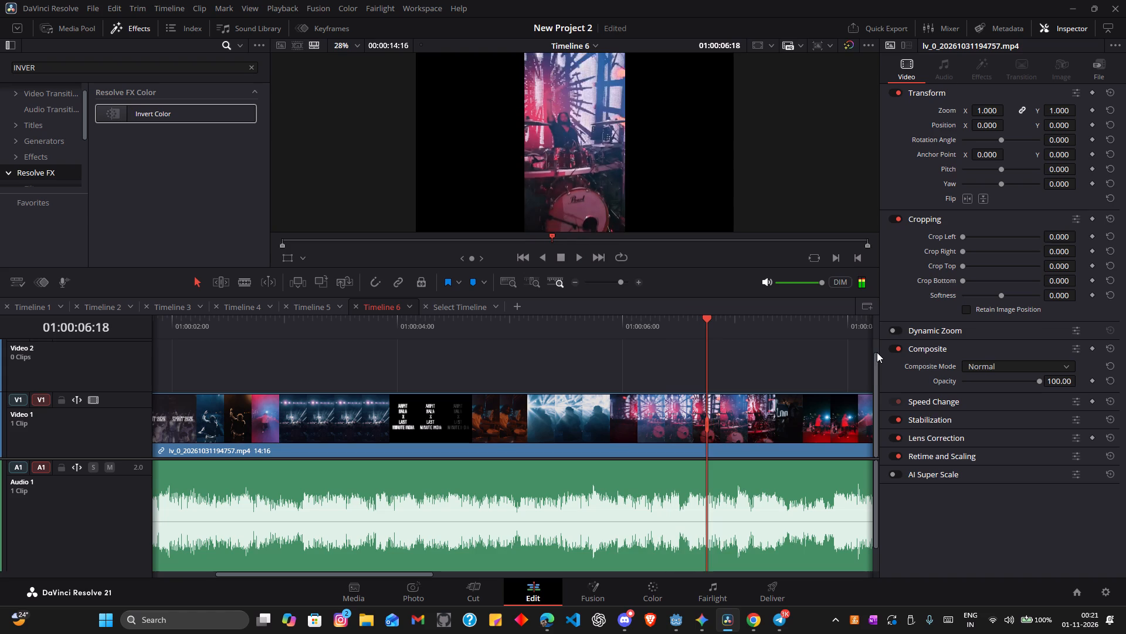
key("Right")
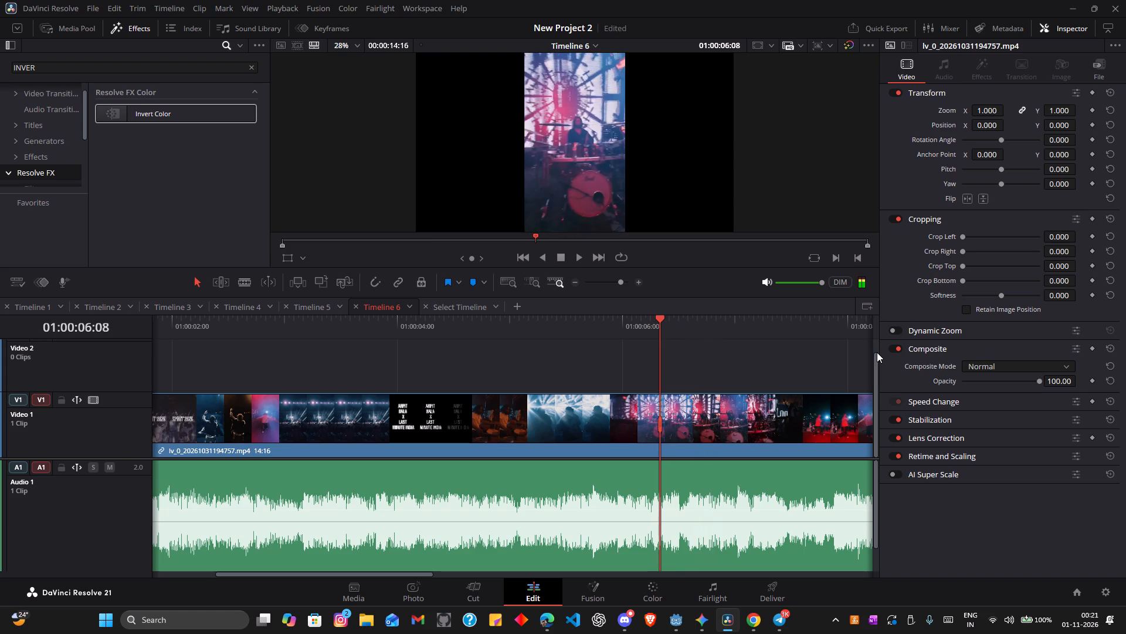
type("LK")
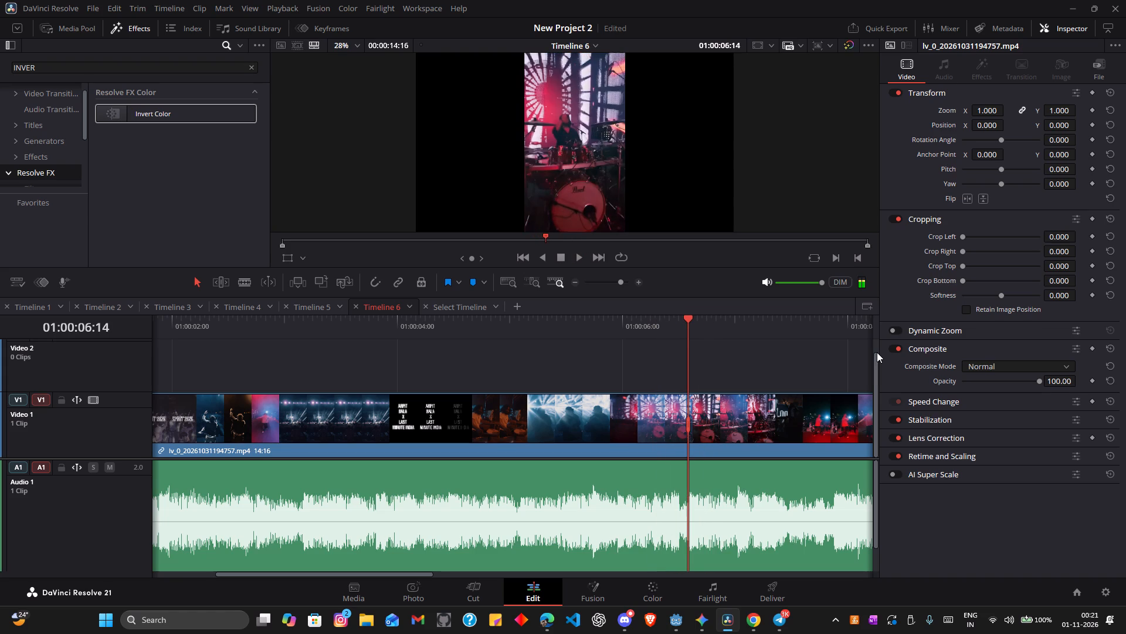
key("Left")
key("Left")
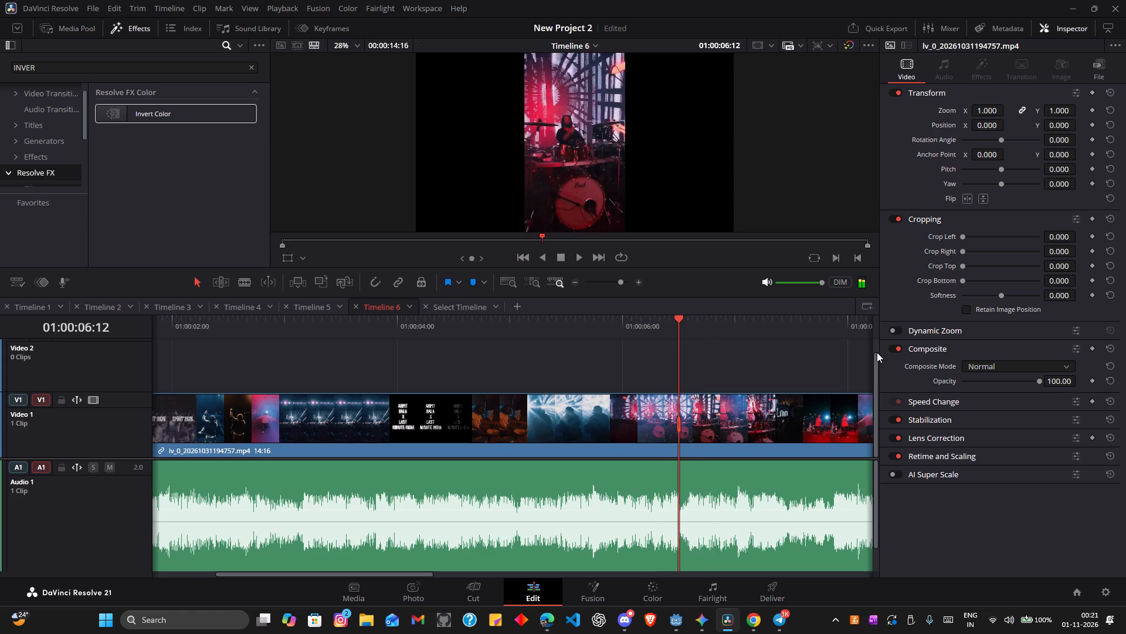
key("Left")
key("Left")
key("Left")
key("Left")
key("Left")
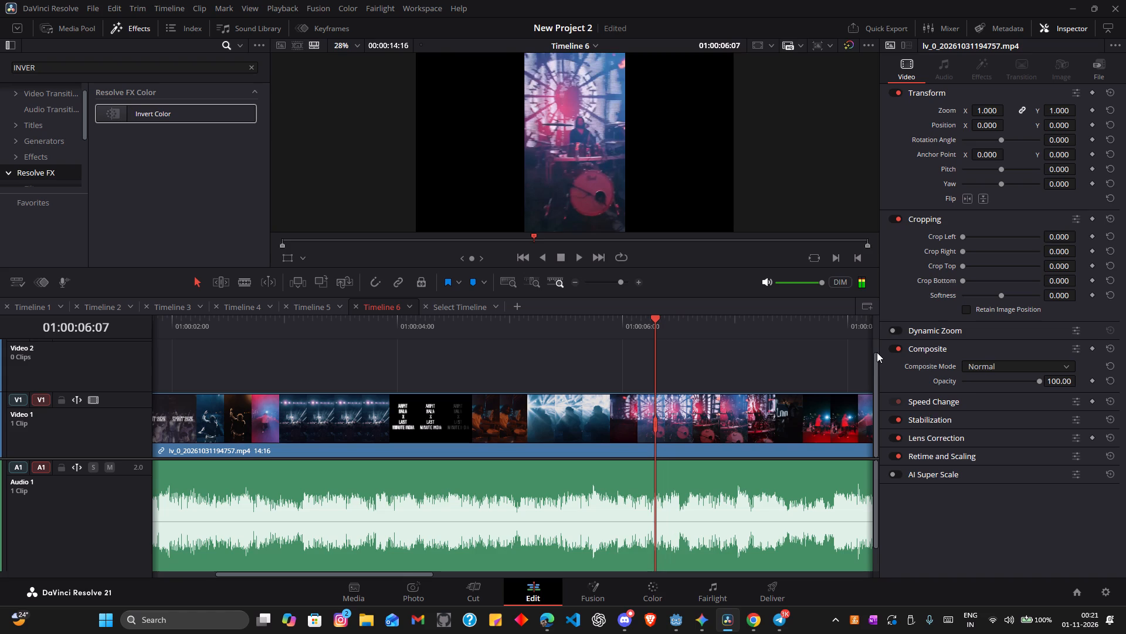
type("LK")
key("Left")
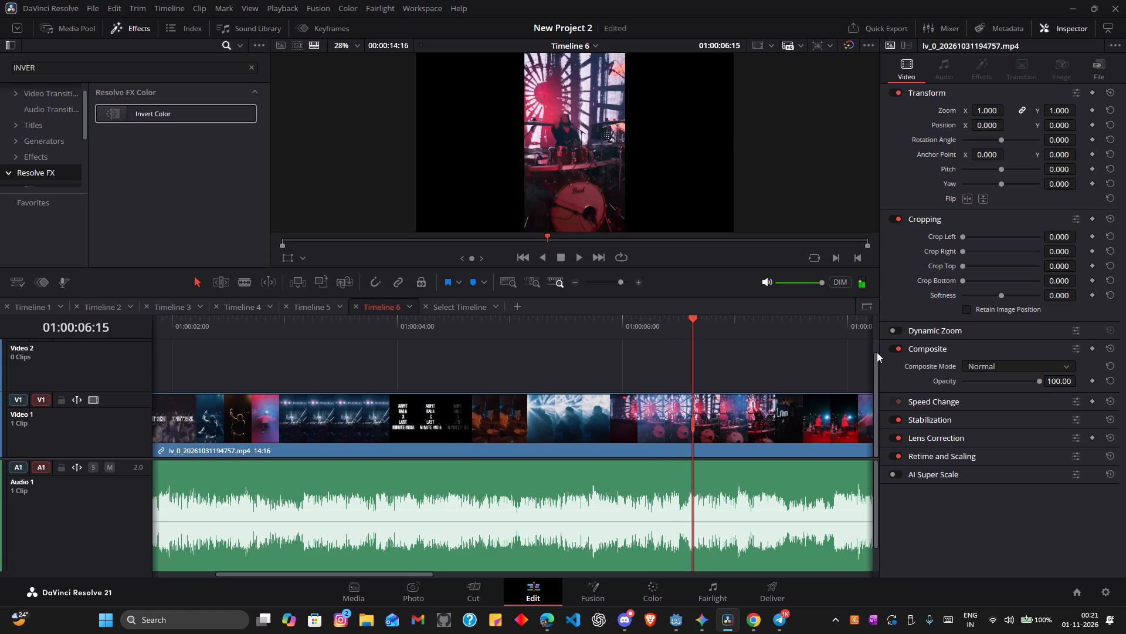
key("Left")
key("Left")
key("Left")
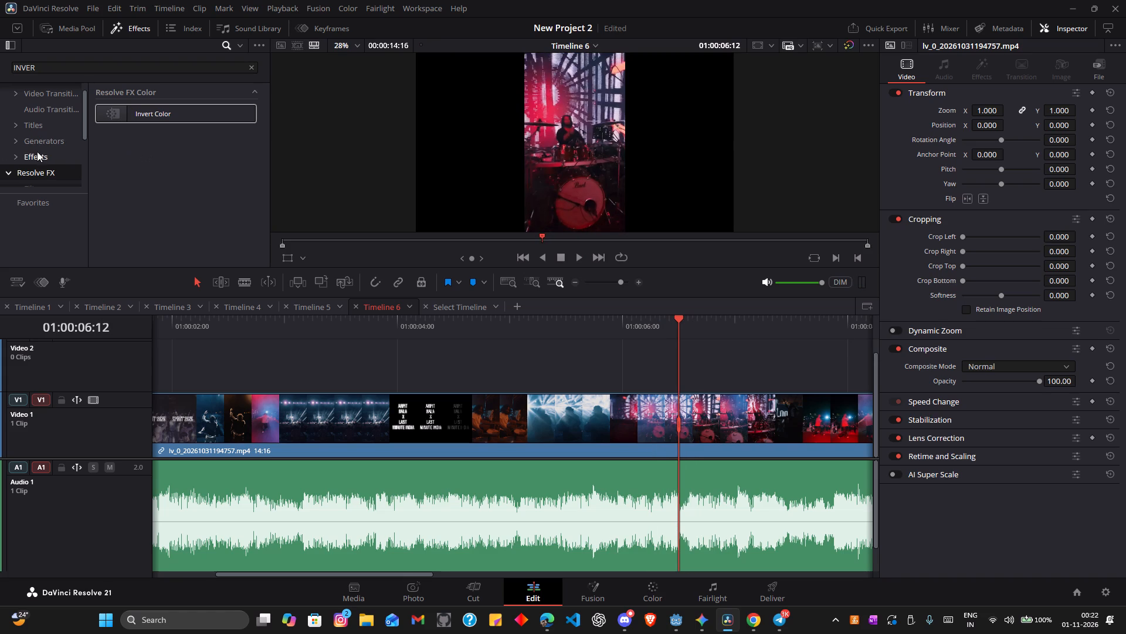
Clear the effects search and place an Adjustment Clip on Video 2 starting at about 01:00:06:04, above the drummer shot.
scroll(41, 147, "up", 6)
left_click(42, 167)
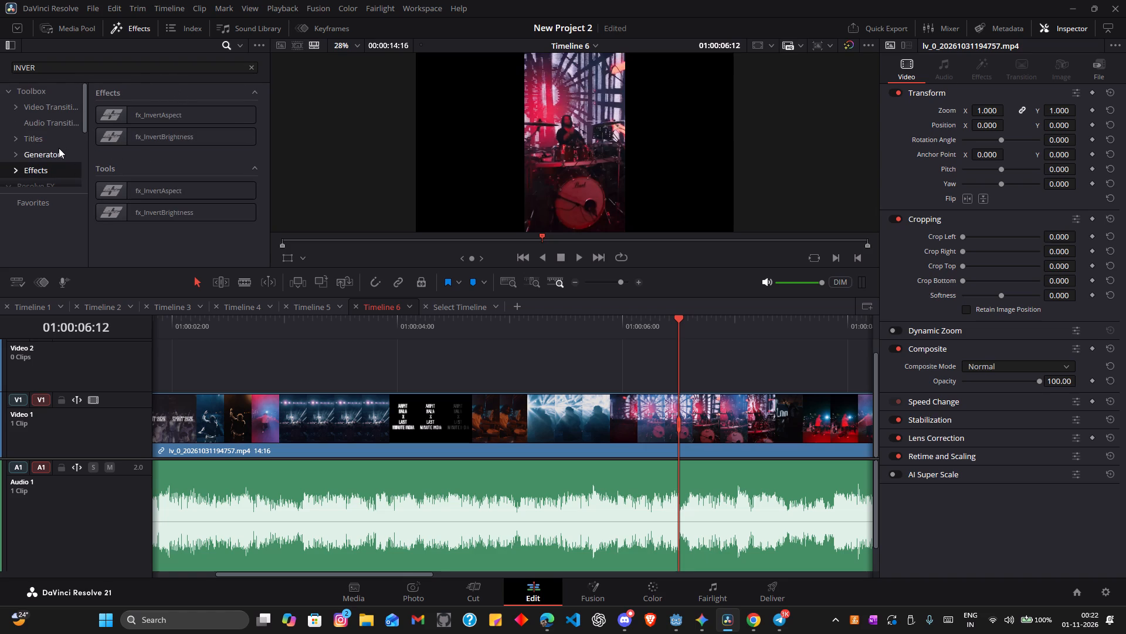
left_click(164, 71)
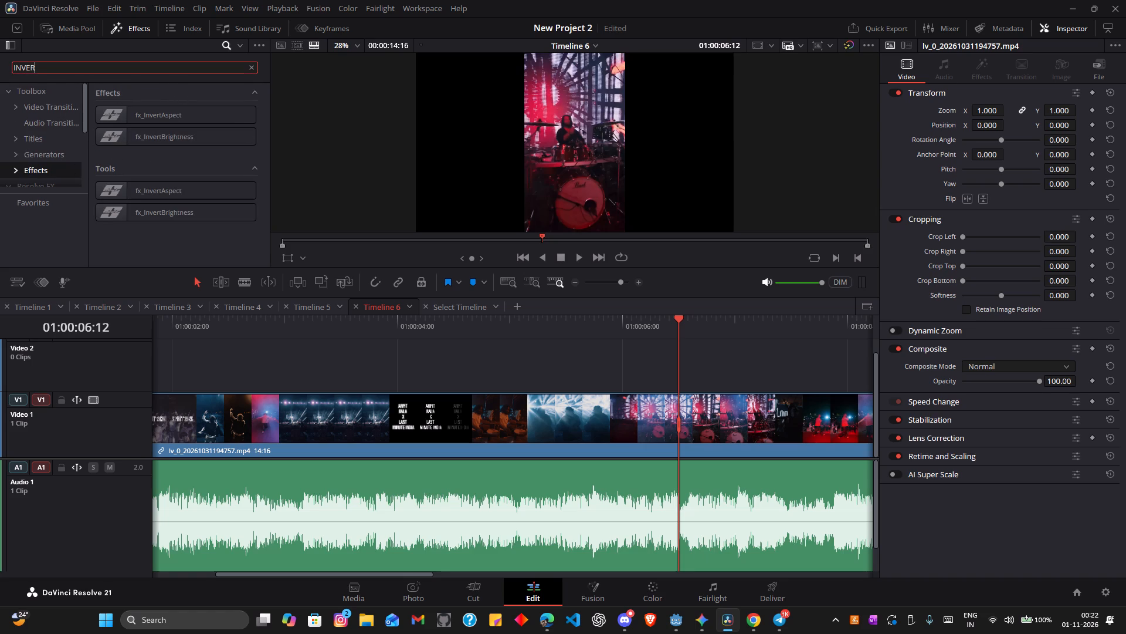
key("BackSpace")
key("BackSpace")
key("BackSpace")
key("BackSpace")
key("BackSpace")
key("BackSpace")
key("BackSpace")
key("BackSpace")
key("BackSpace")
key("BackSpace")
left_click_drag(173, 113, 640, 358)
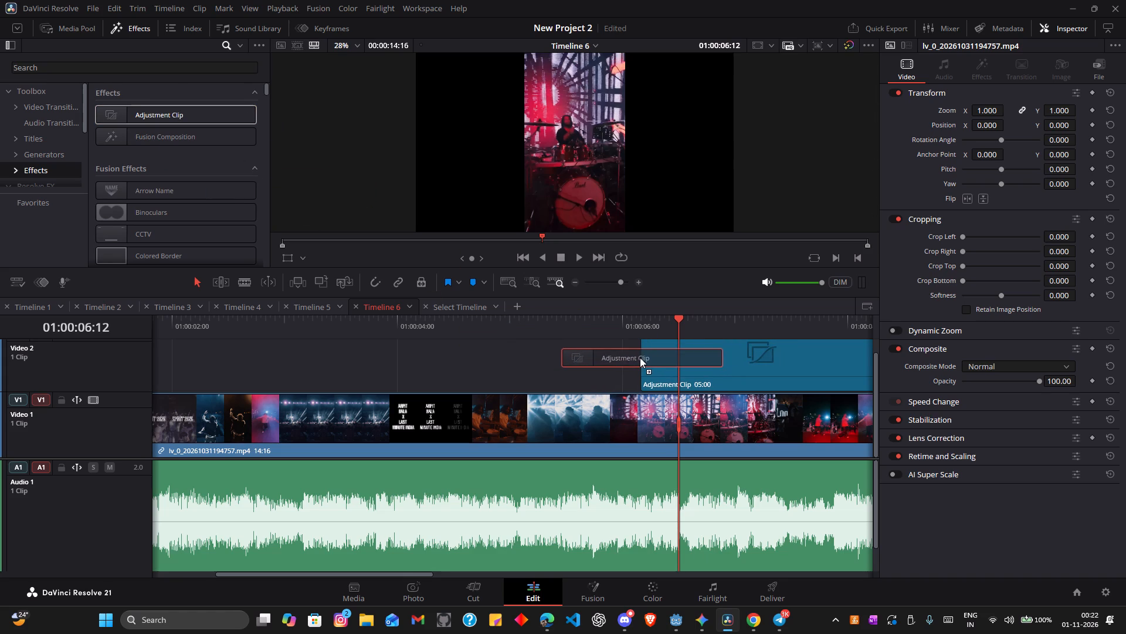
left_click_drag(640, 358, 640, 359)
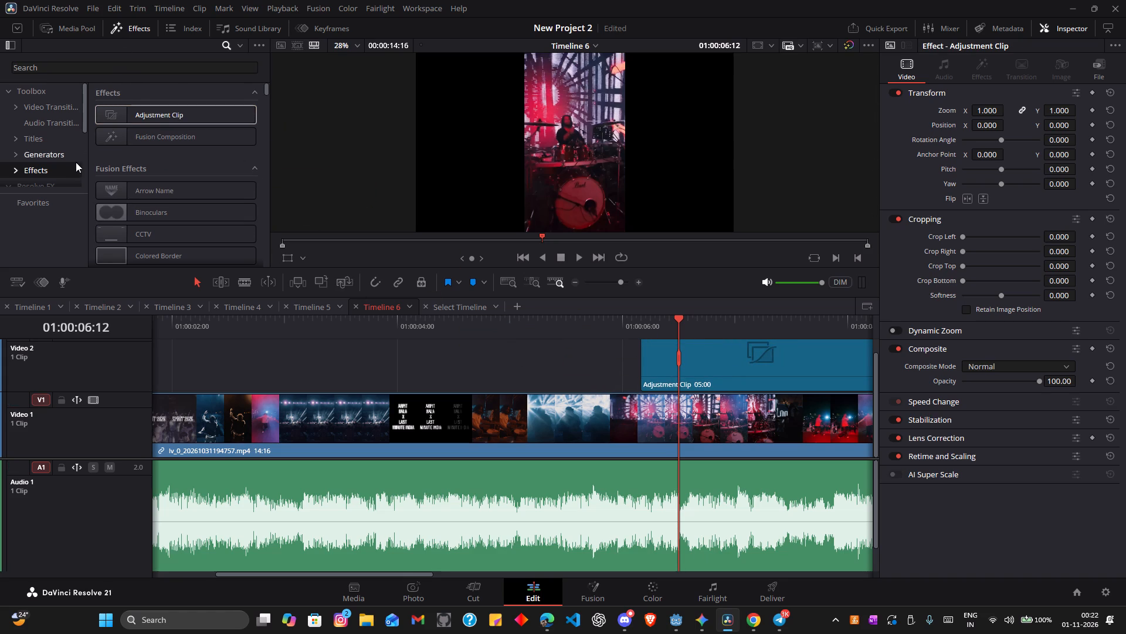
Search Resolve FX for INVER and apply Invert Color to the Adjustment Clip on Video 2.
scroll(71, 167, "down", 2)
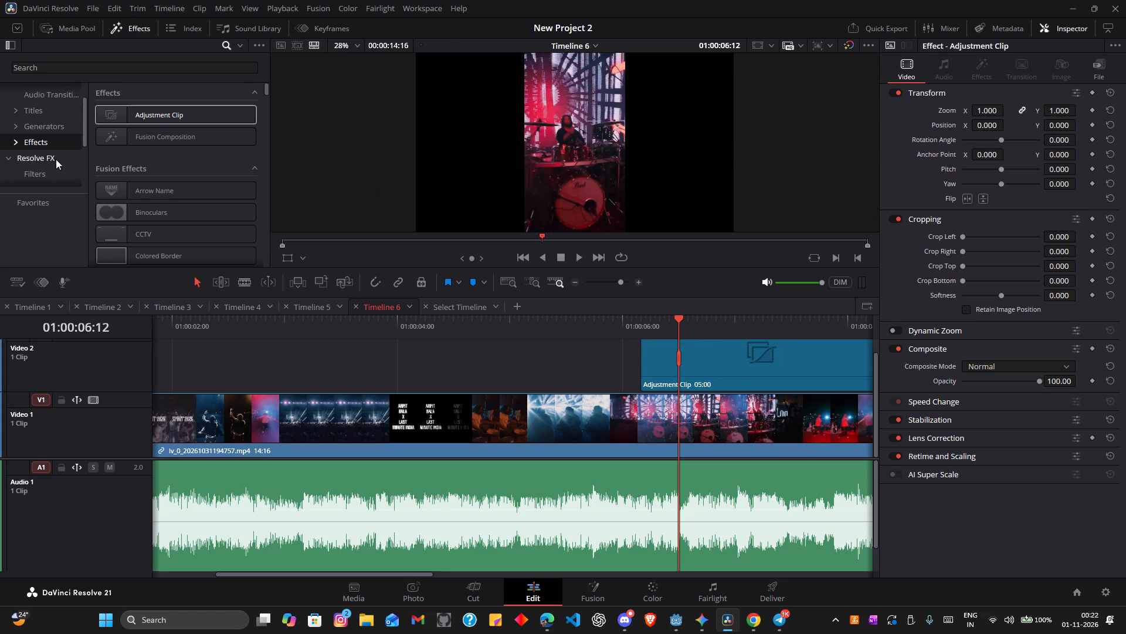
left_click(56, 157)
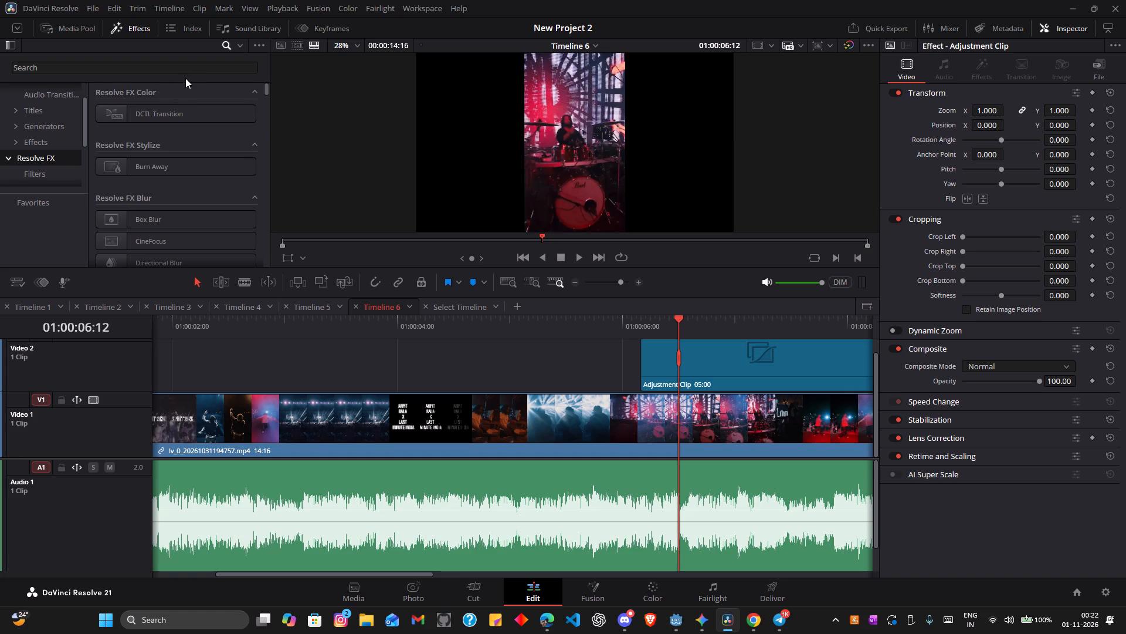
left_click(191, 63)
type("INVER")
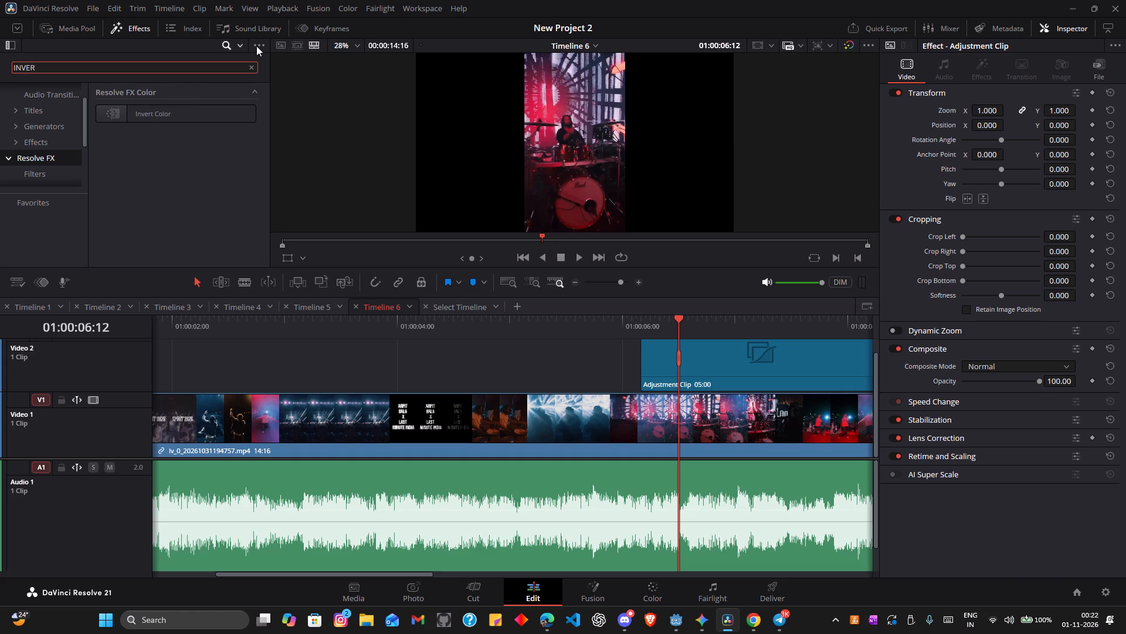
left_click_drag(201, 112, 756, 368)
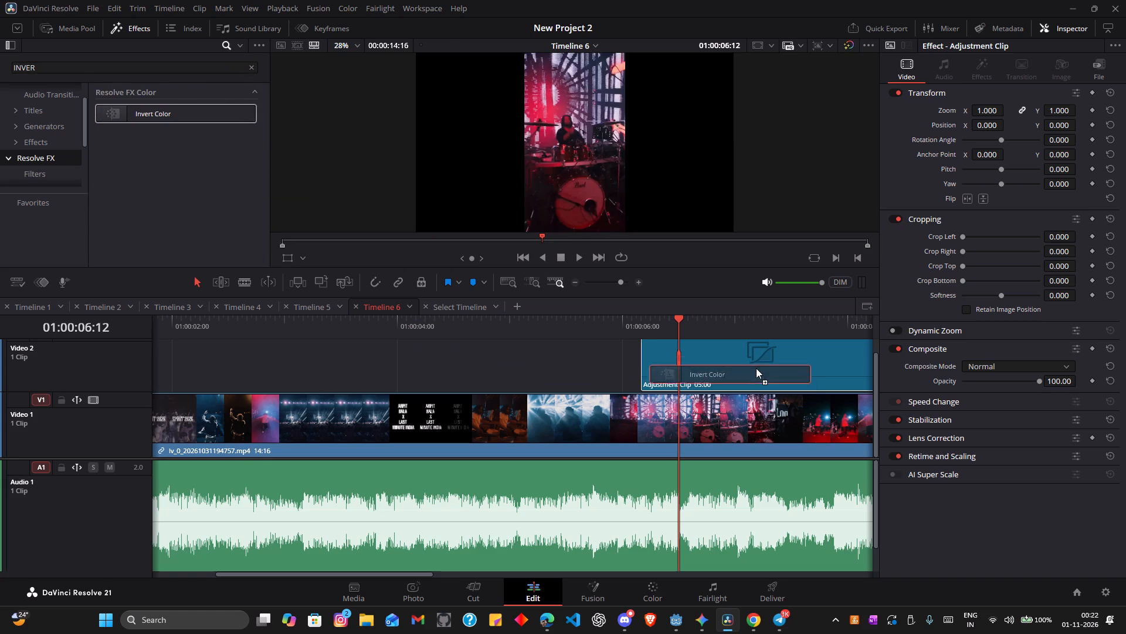
left_click_drag(756, 368, 756, 362)
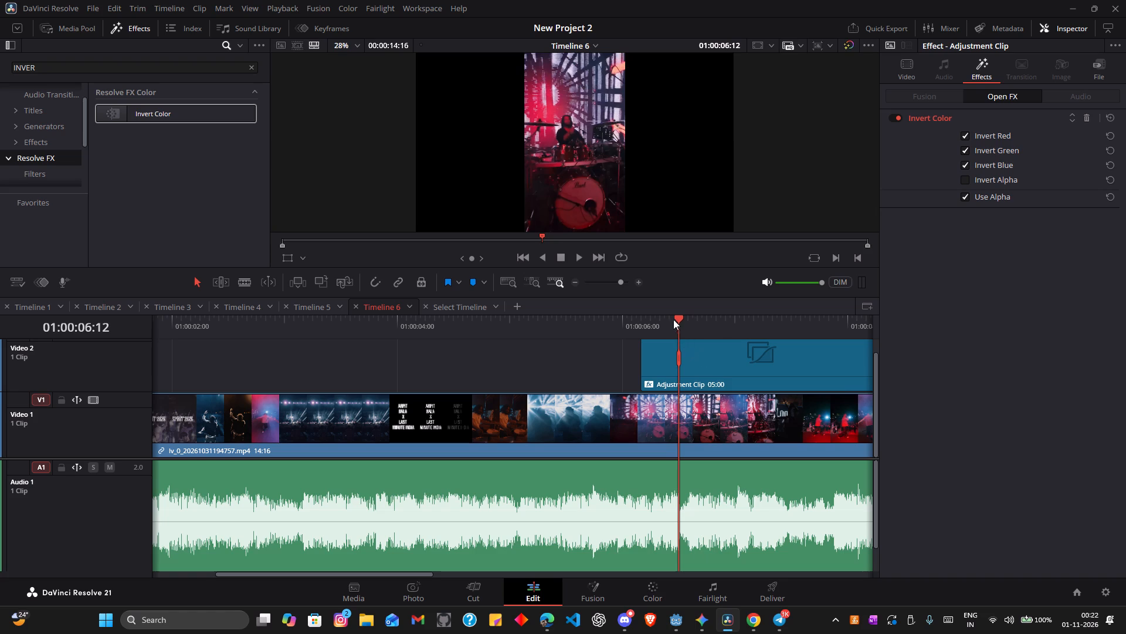
Scrub the inverted drummer footage between 01:00:06:04 and 01:00:07:01 to examine the effect, stopping at 01:00:06:12.
left_click_drag(676, 319, 644, 313)
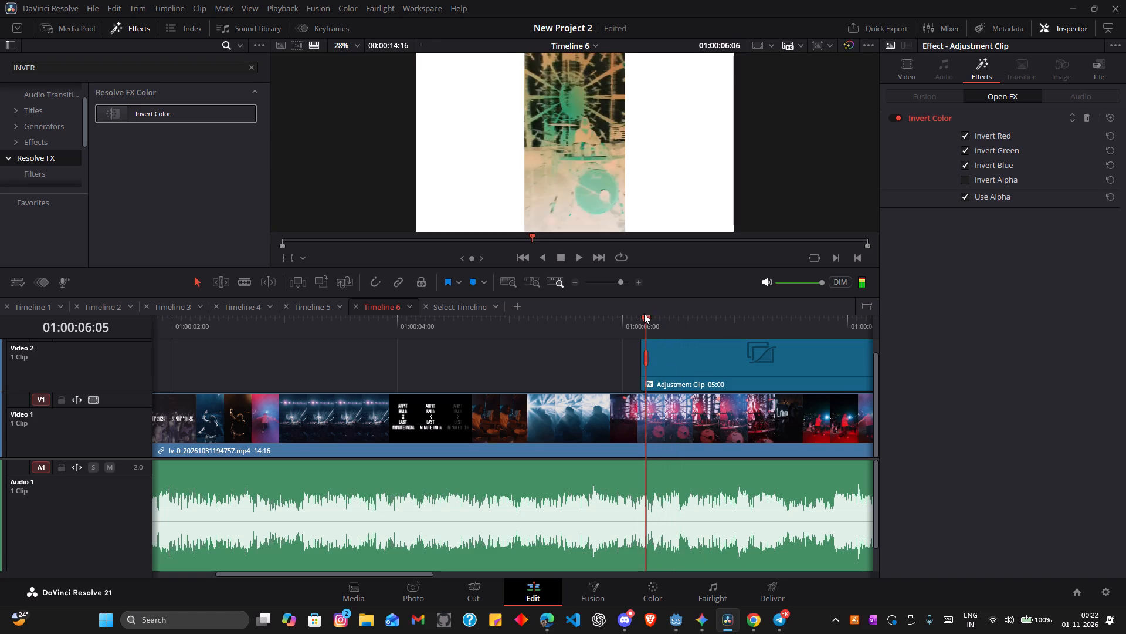
left_click_drag(644, 313, 641, 312)
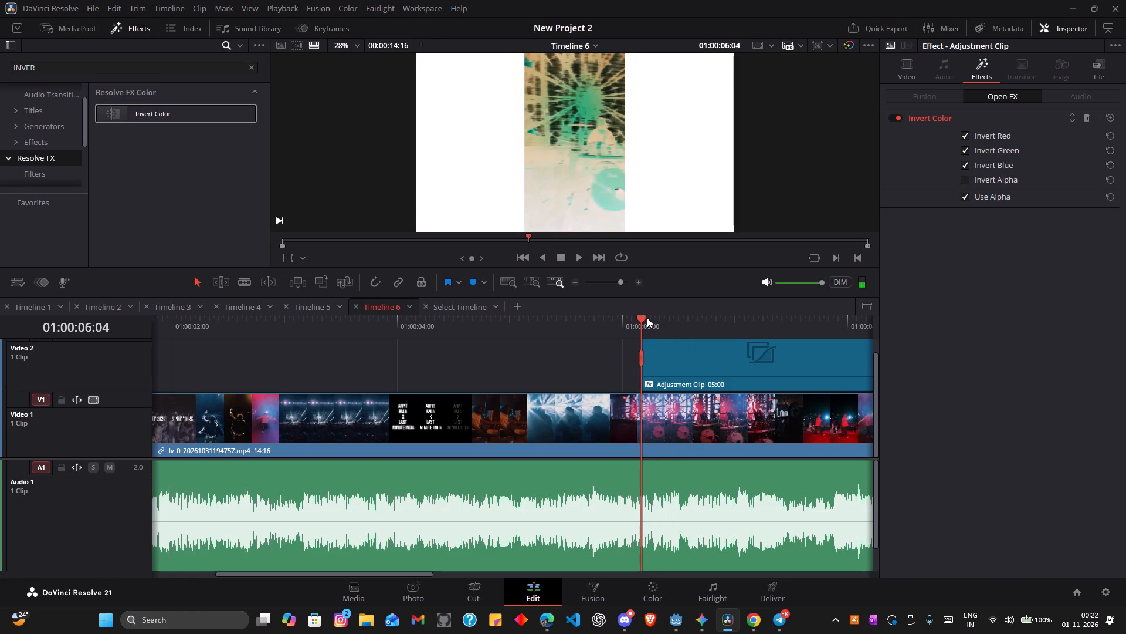
left_click_drag(642, 319, 740, 336)
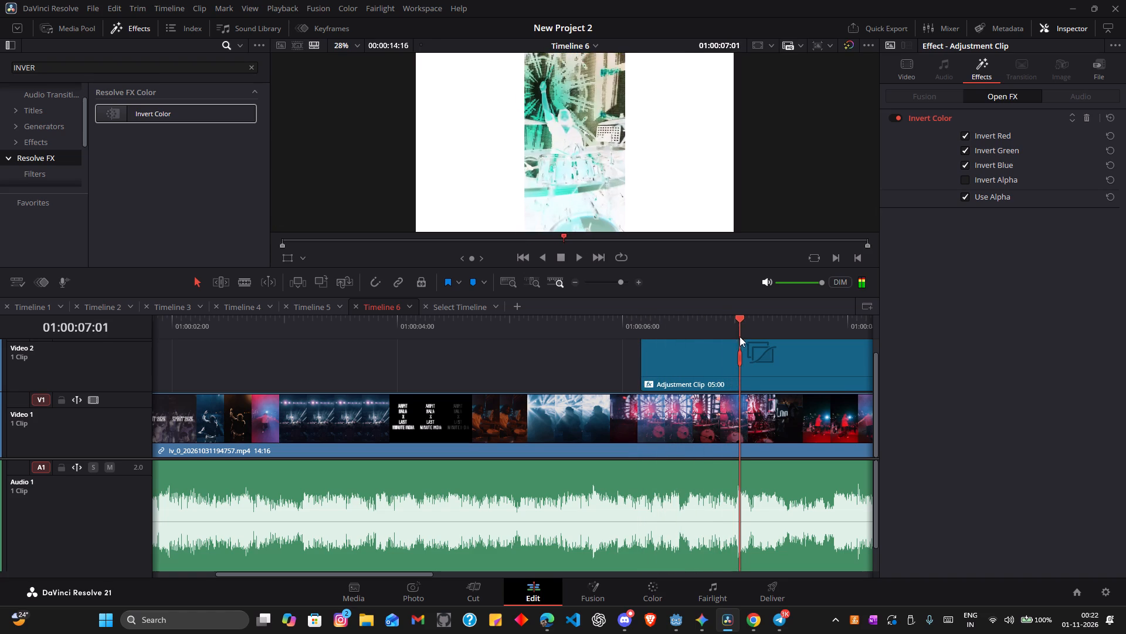
left_click_drag(740, 336, 679, 334)
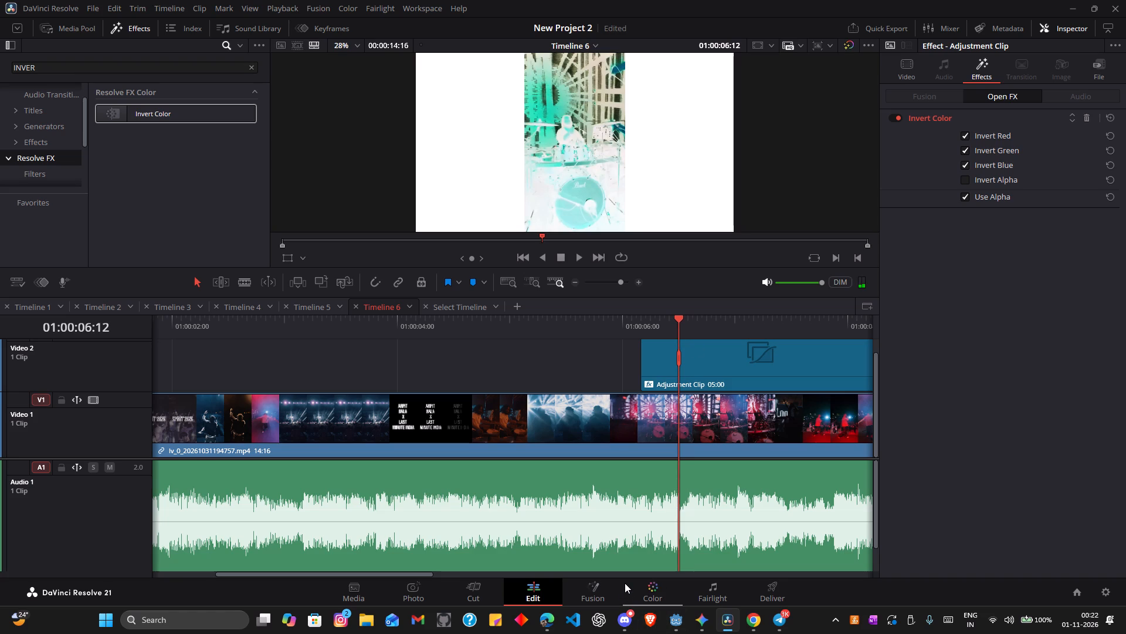
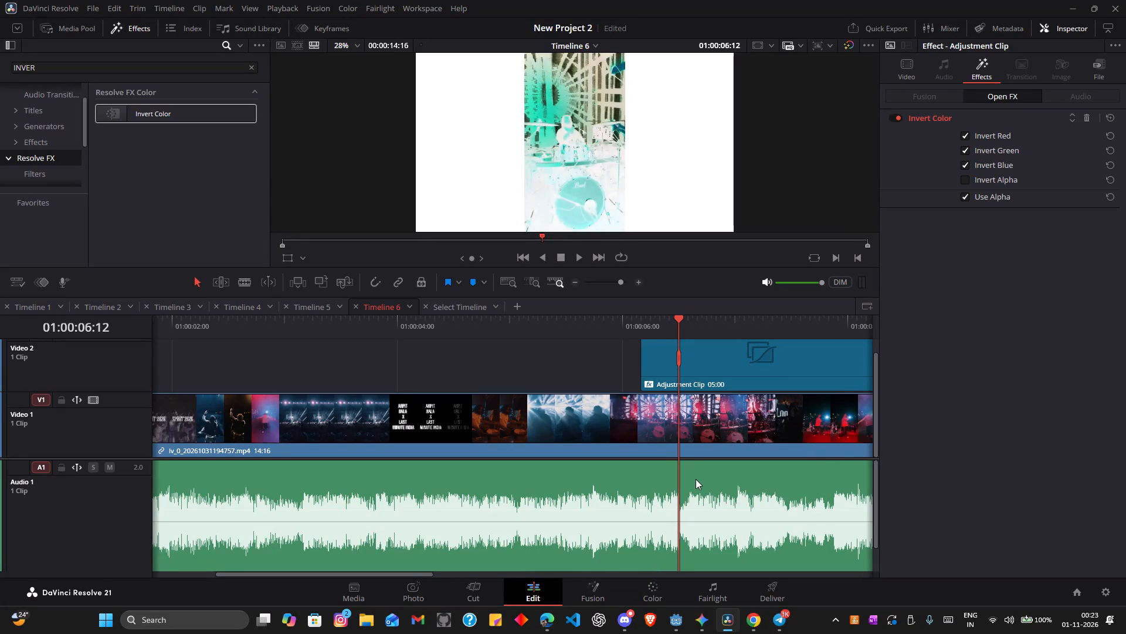
Play the inverted footage past the Adjustment Clip's end, stopping at about 01:00:11:13, and step back through it to 01:00:06:04.
type("LK")
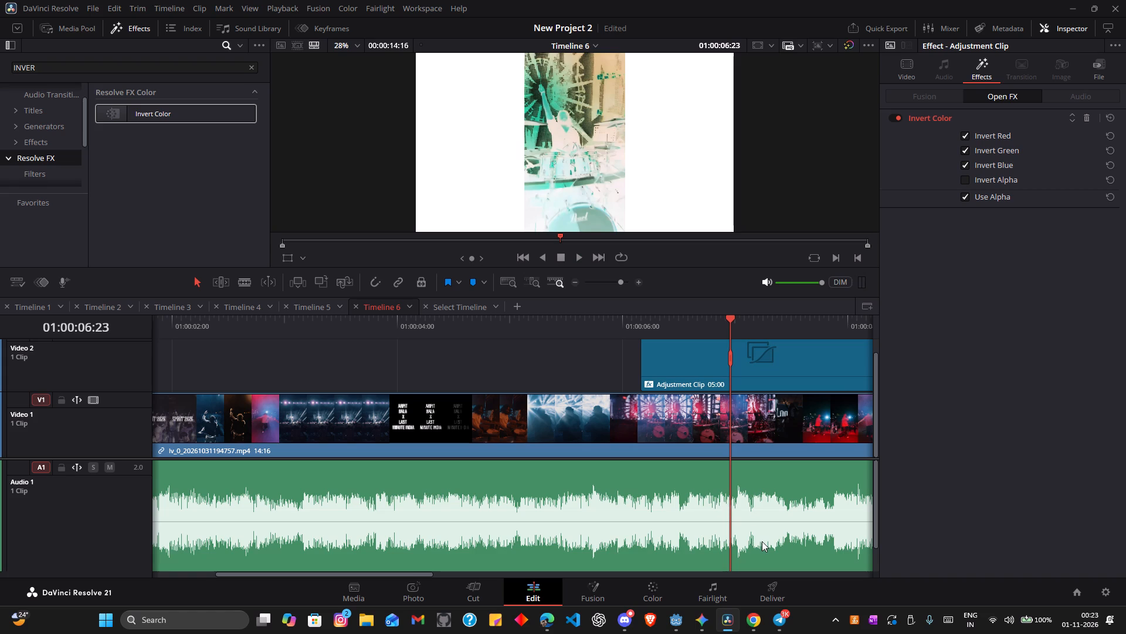
key("l")
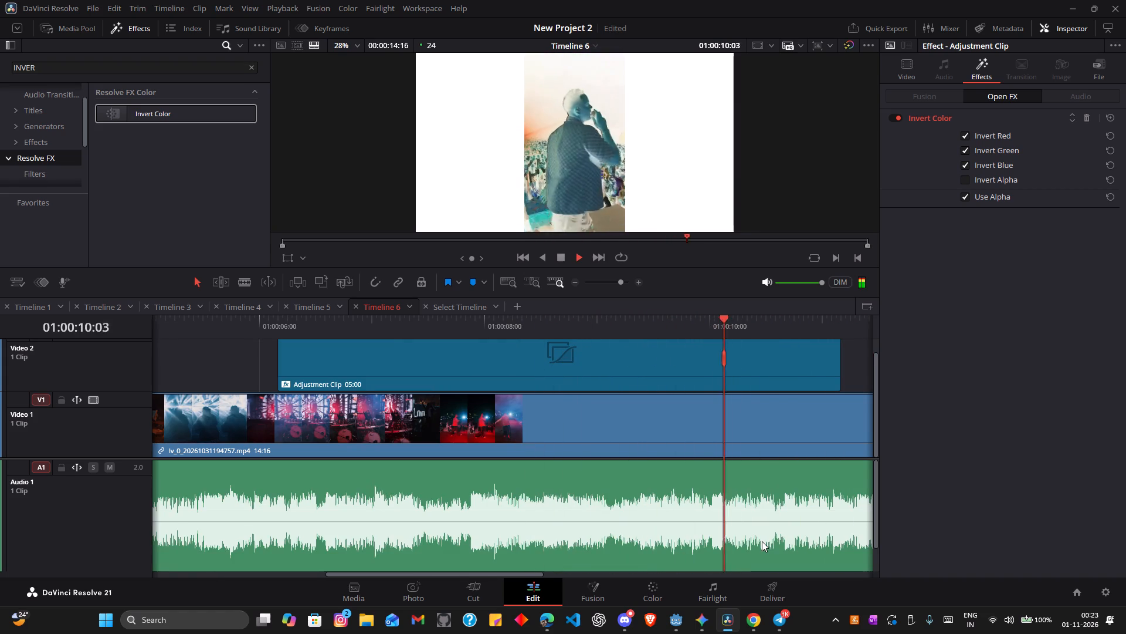
key("k")
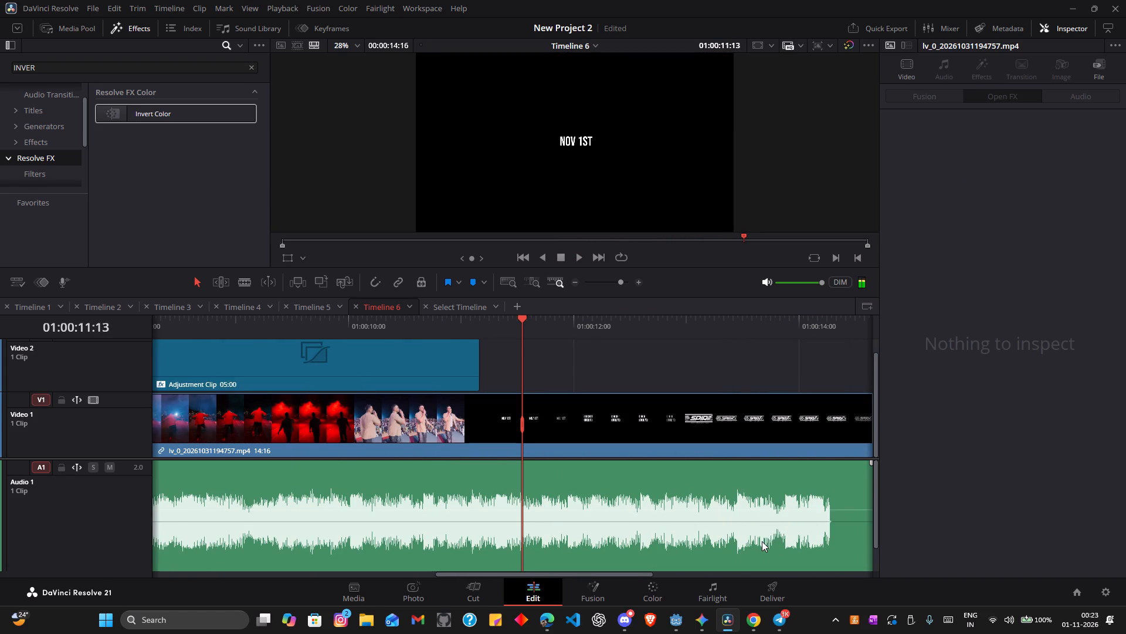
key("Left")
key("Left")
key("Left")
key("Left")
key("Left")
key("Left")
key("Left")
key("Left")
key("Left")
key("Left")
key("Left")
key("Left")
key("Left")
key("Left")
key("Left")
key("Left")
key("Left")
key("Left")
key("Left")
key("Left")
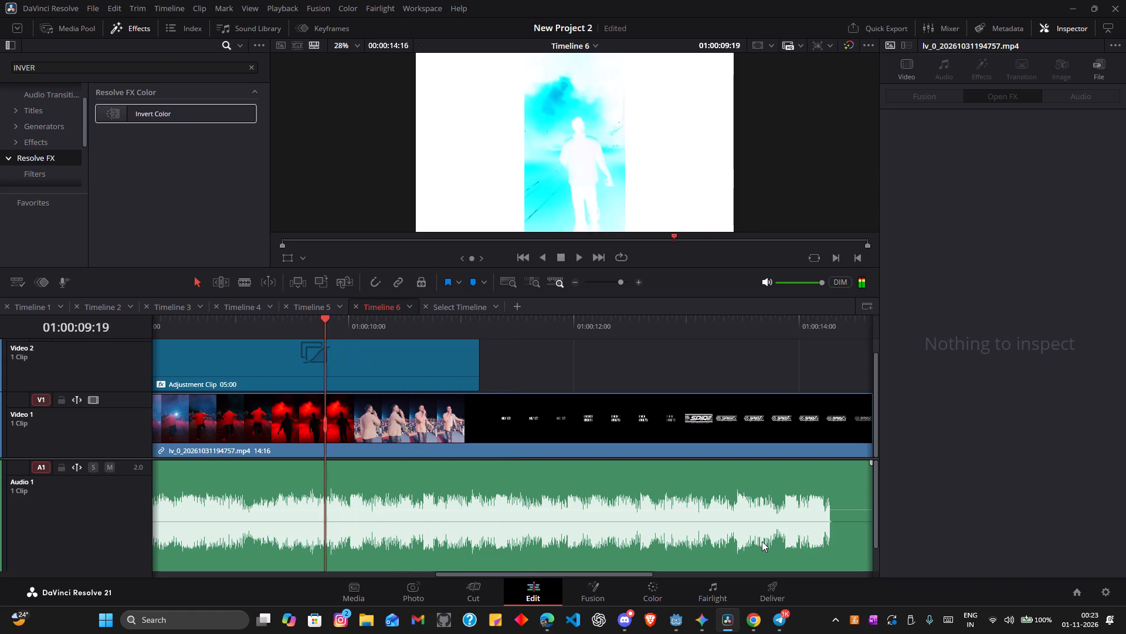
key("Left")
key("Left")
key("Left")
key("Left")
key("Left")
key("Left")
key("Left")
key("Left")
key("Left")
key("Left")
key("Left")
key("Left")
key("Left")
key("Left")
key("Left")
key("Left")
key("Left")
key("Left")
key("Left")
key("Left")
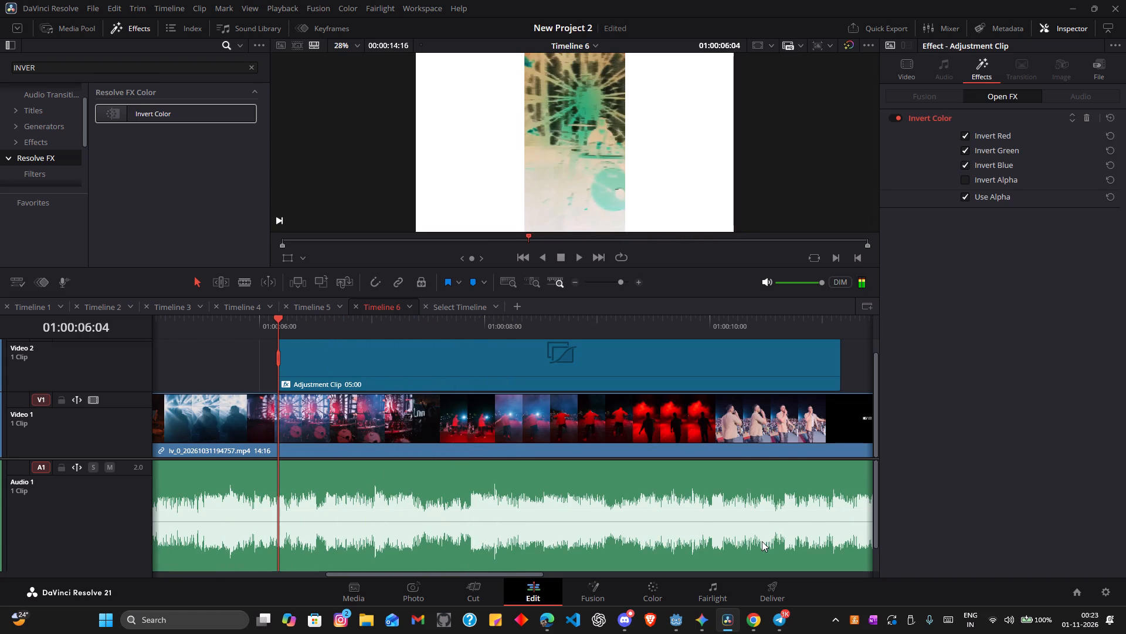
Replay the inverted drummer shot from 01:00:06:04 into the following shot and step back frame by frame to 01:00:06:03.
key("l")
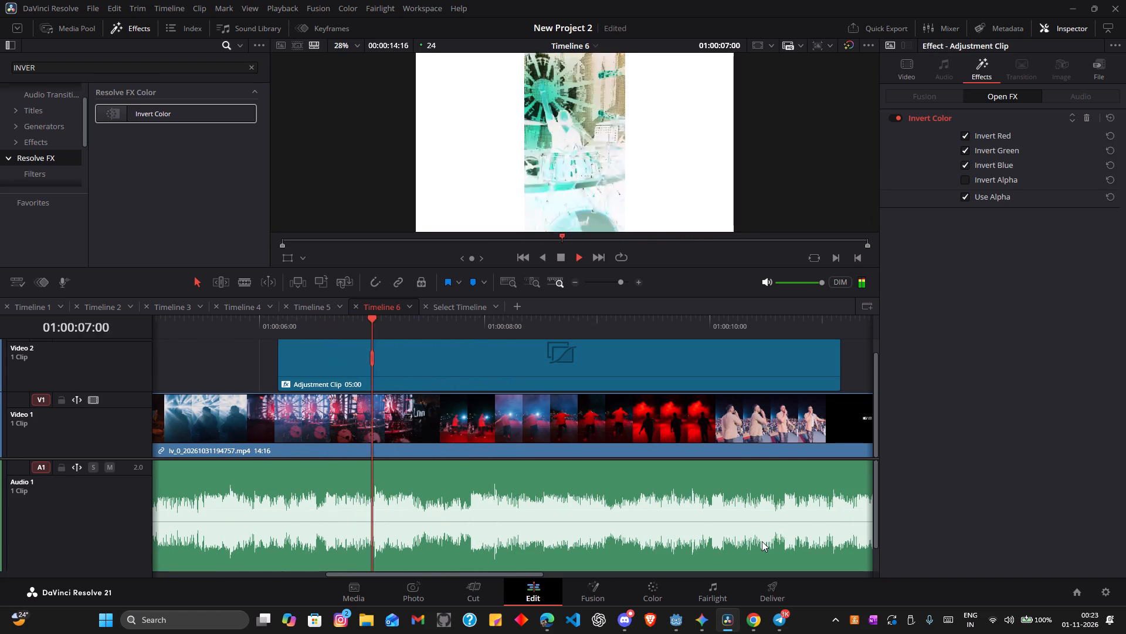
key("k")
key("Left")
key("Left")
key("Left")
key("Left")
key("Left")
key("Left")
key("Left")
key("Left")
key("Left")
key("Left")
key("Left")
key("Left")
key("Left")
key("Left")
key("Left")
key("Left")
key("Left")
key("Left")
key("Left")
key("Left")
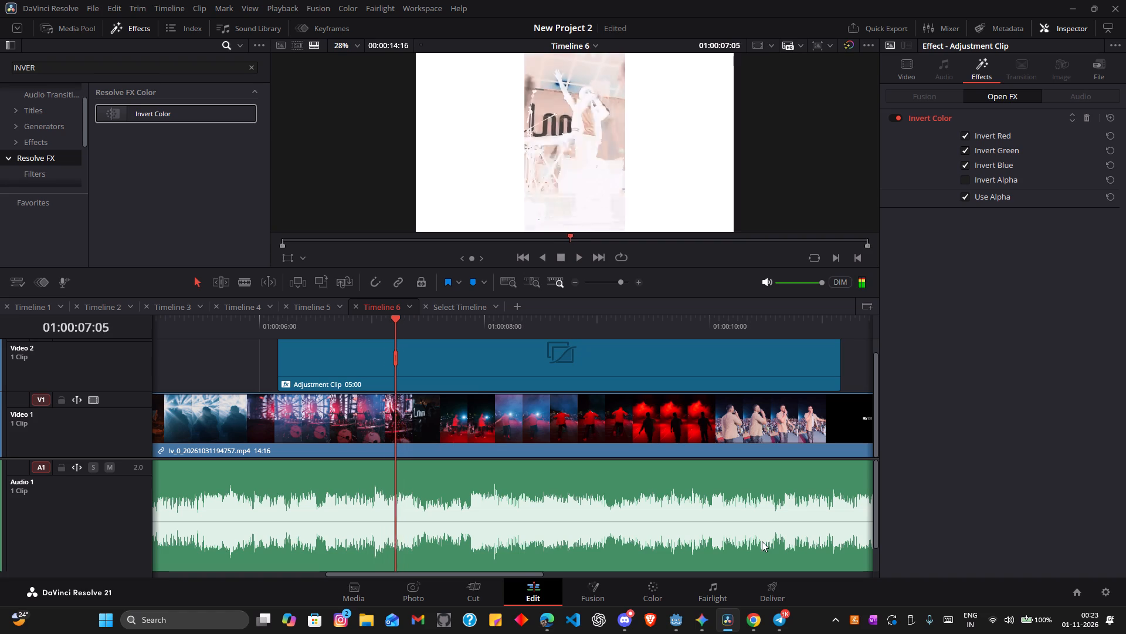
key("Left")
key("Left")
key("Left")
key("Left")
key("Left")
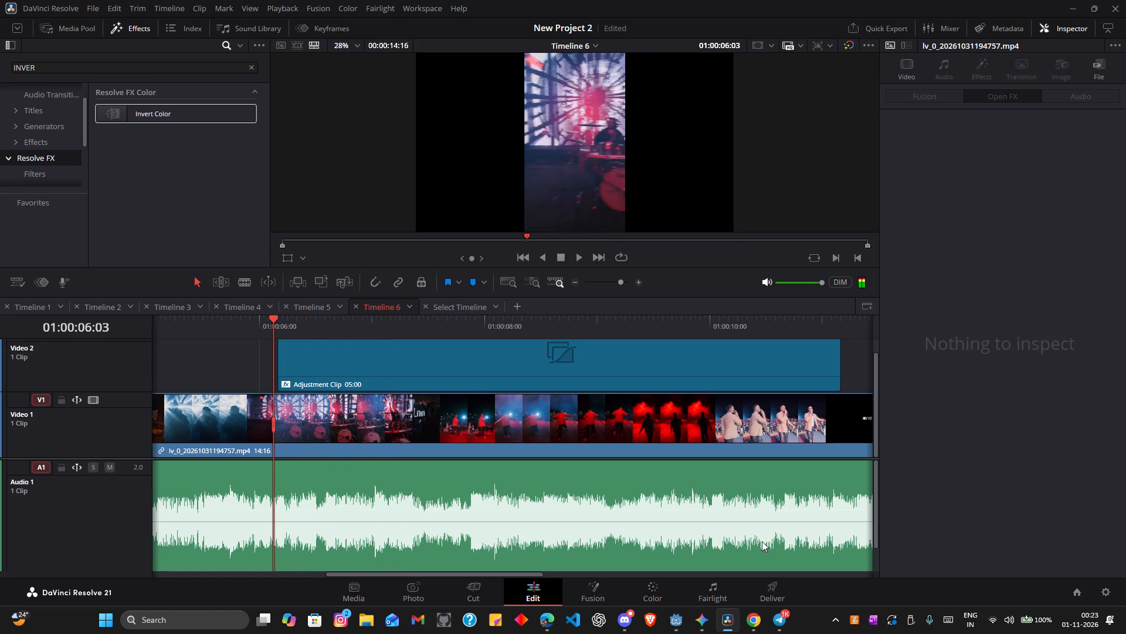
Replay short bursts of the inverted drummer shot from the Adjustment Clip's start, returning to 01:00:06:04 after each one.
key("Right")
key("l")
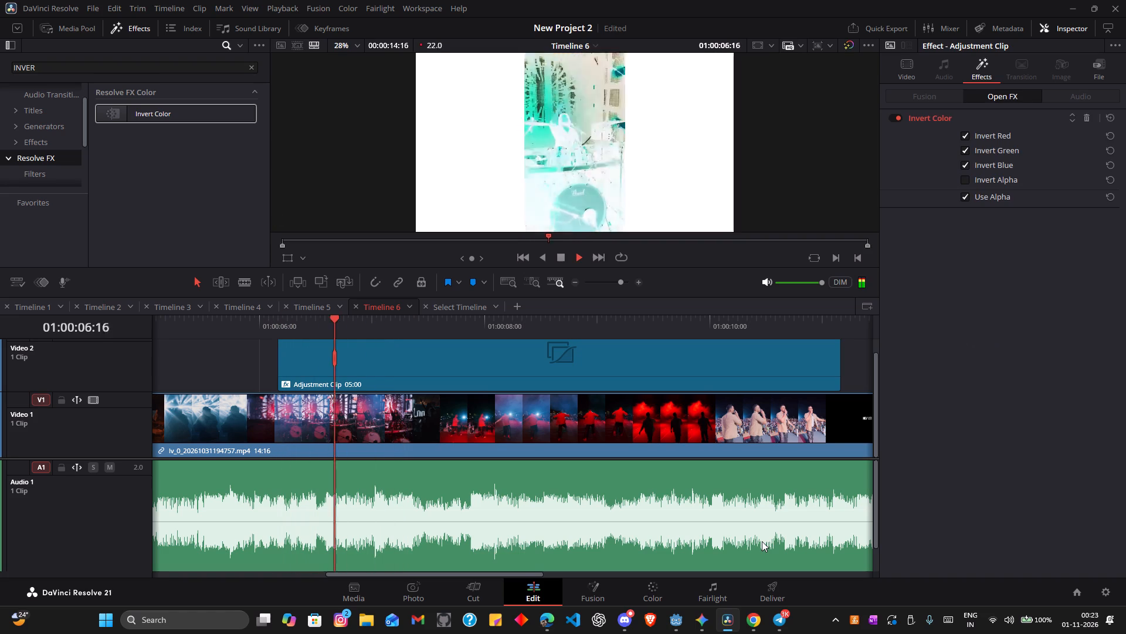
key("k")
key("Left")
key("Left")
key("Left")
key("Left")
key("Left")
key("Left")
key("Left")
key("Left")
key("Left")
key("Left")
key("Left")
key("Left")
key("Left")
key("Left")
key("Left")
key("Left")
key("Left")
key("Left")
key("Left")
key("Left")
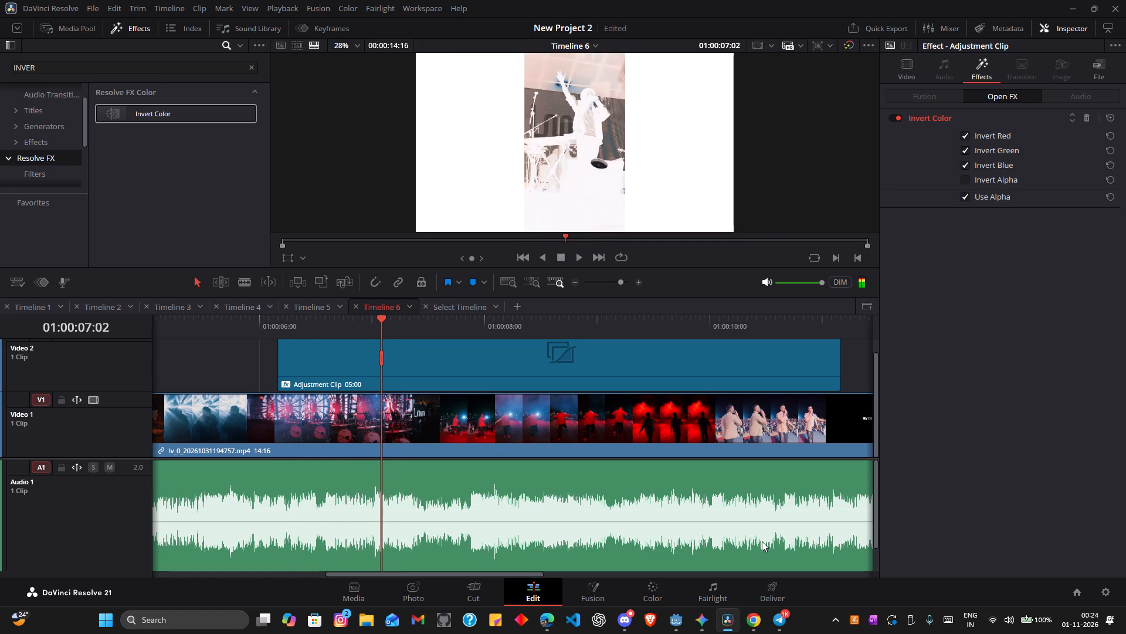
key("Left")
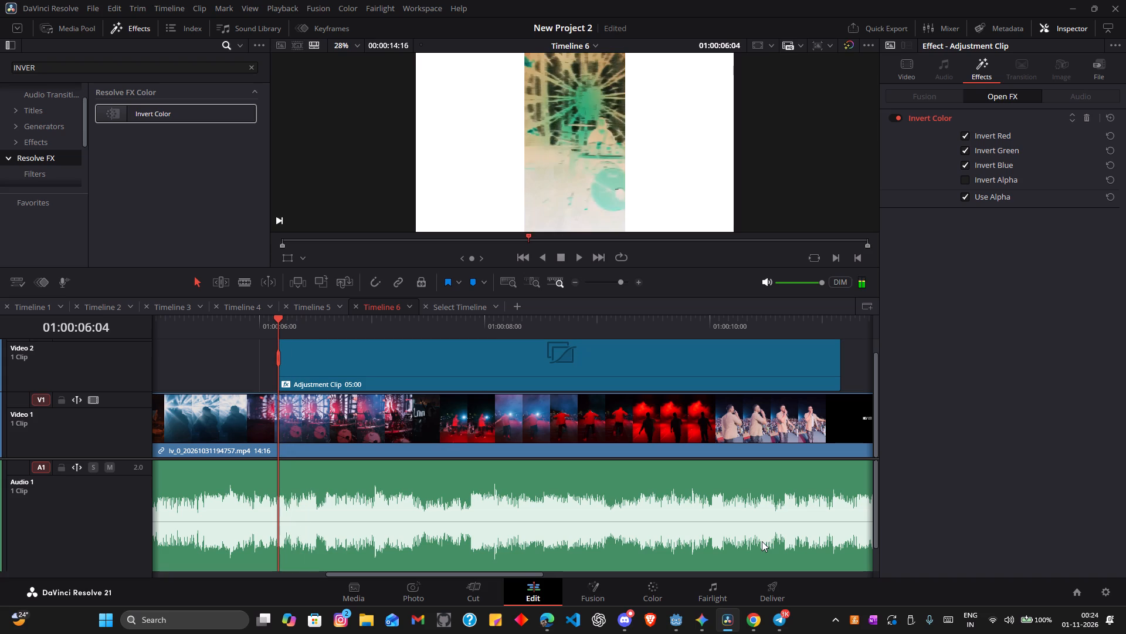
type("LK")
key("Left")
key("Left")
key("Left")
key("Left")
key("Left")
key("Left")
key("Left")
key("Left")
key("Left")
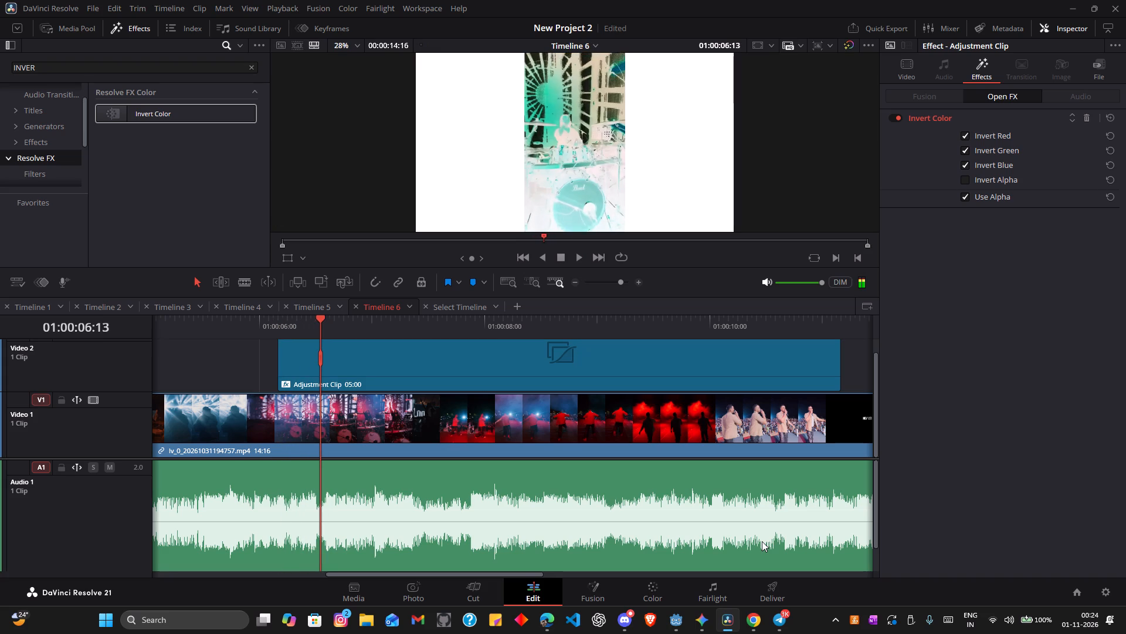
key("Left")
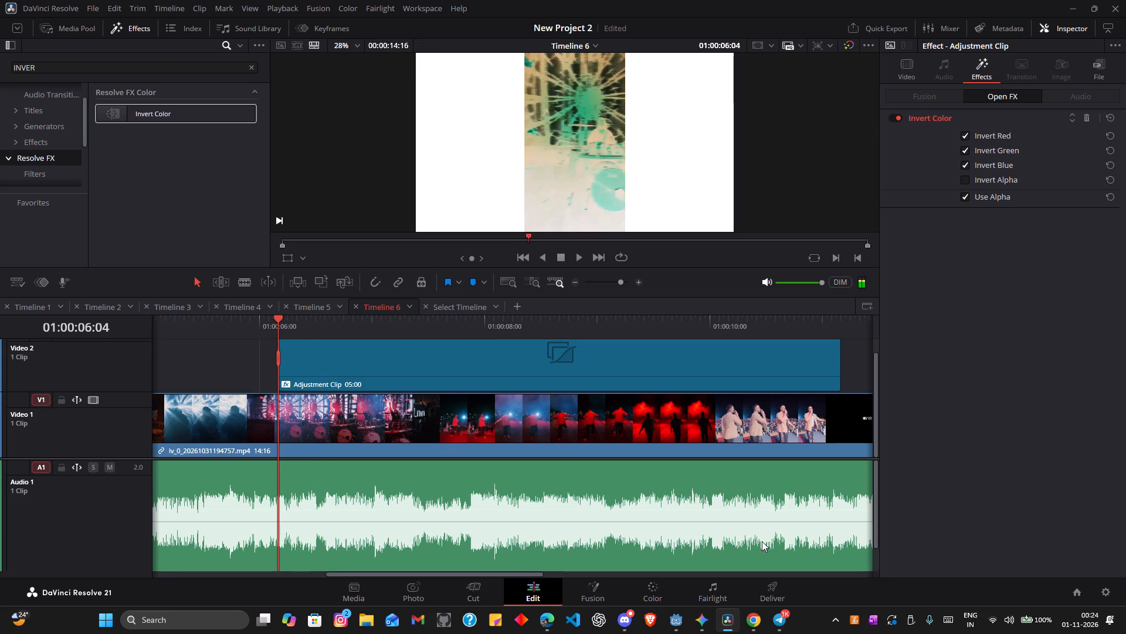
Play the inverted footage from 01:00:06:04 past 01:00:07:22 and step back through its frames to 01:00:06:11.
key("l")
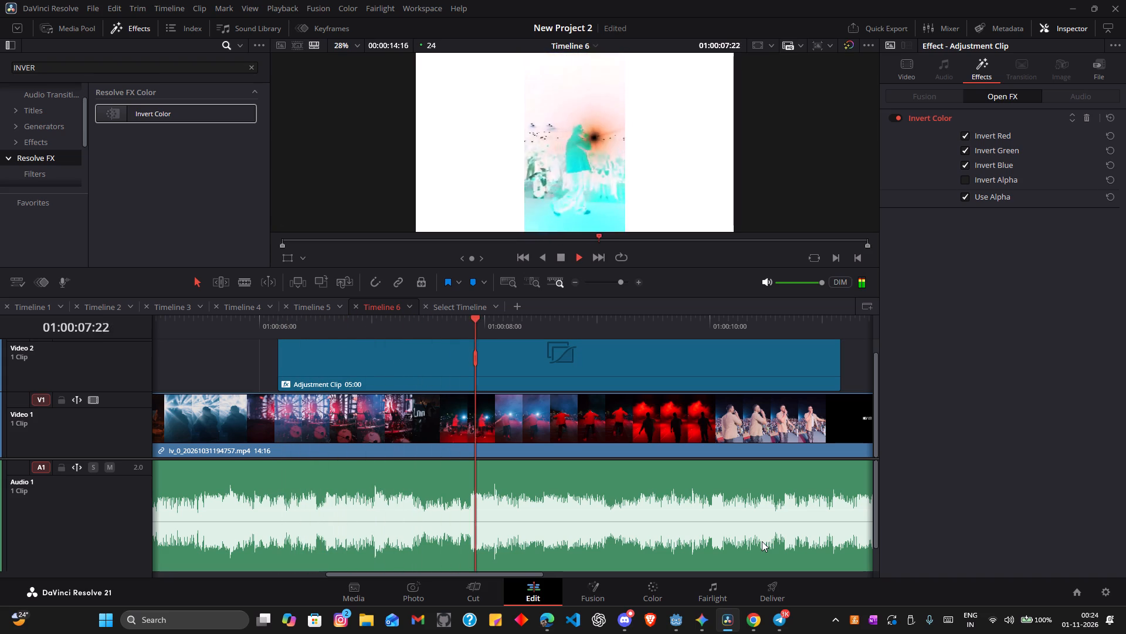
key("k")
key("Left")
key("Left")
key("Left")
key("Left")
key("Left")
key("Left")
key("Left")
key("Left")
key("Left")
key("Left")
key("Left")
key("Left")
key("Left")
key("Left")
key("Left")
key("Left")
key("Left")
key("Left")
key("Left")
key("Left")
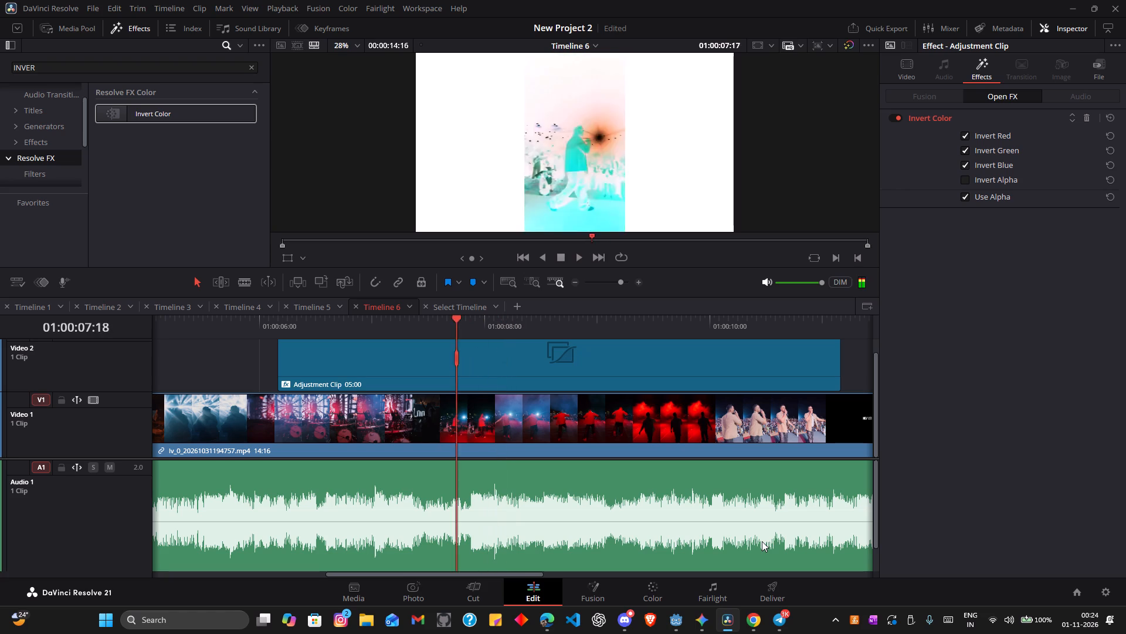
key("Left")
key("Left")
key("Left")
key("Left")
key("Left")
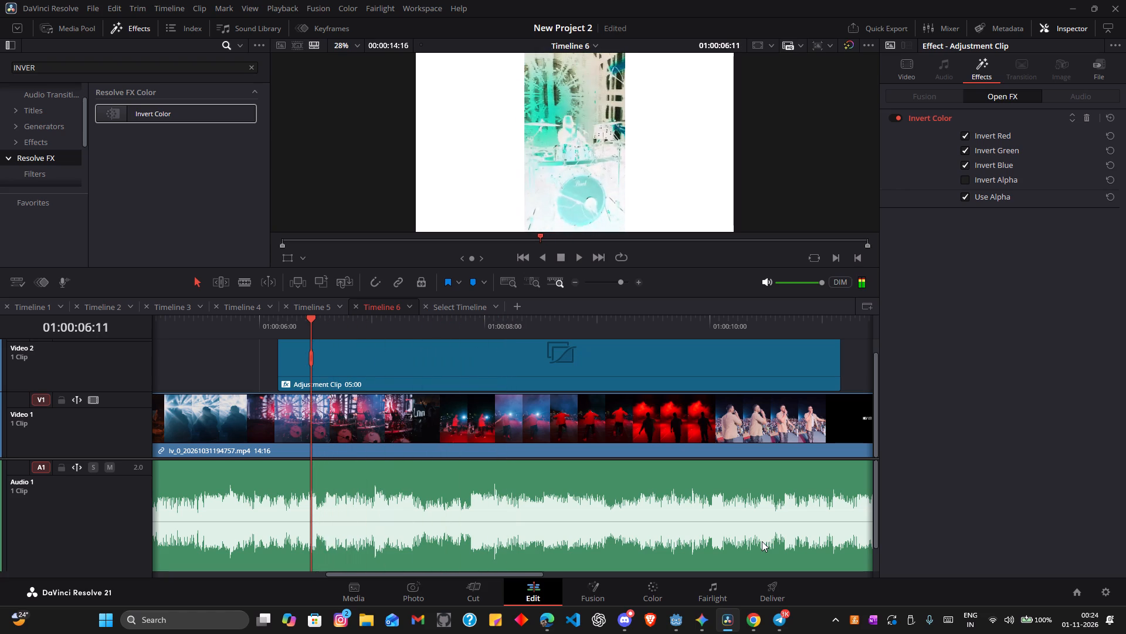
Step back and forth through the inverted drummer frames up to 01:00:06:18 to find the cut point, stopping at 01:00:06:12.
key("Right")
key("Right")
key("Right")
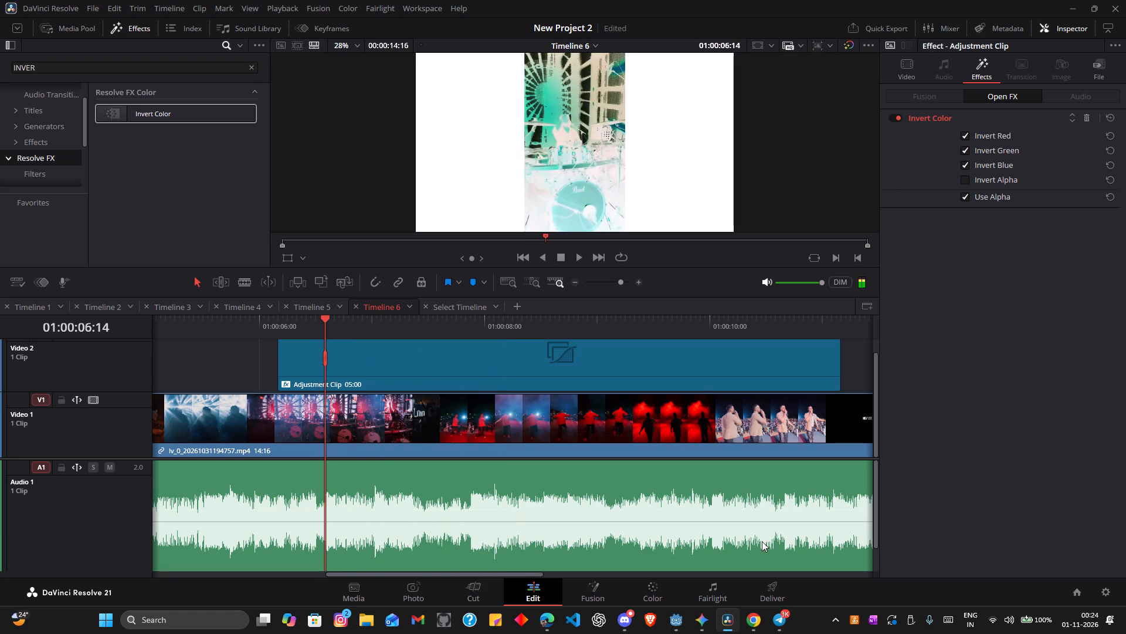
key("Right")
key("Right")
key("Right")
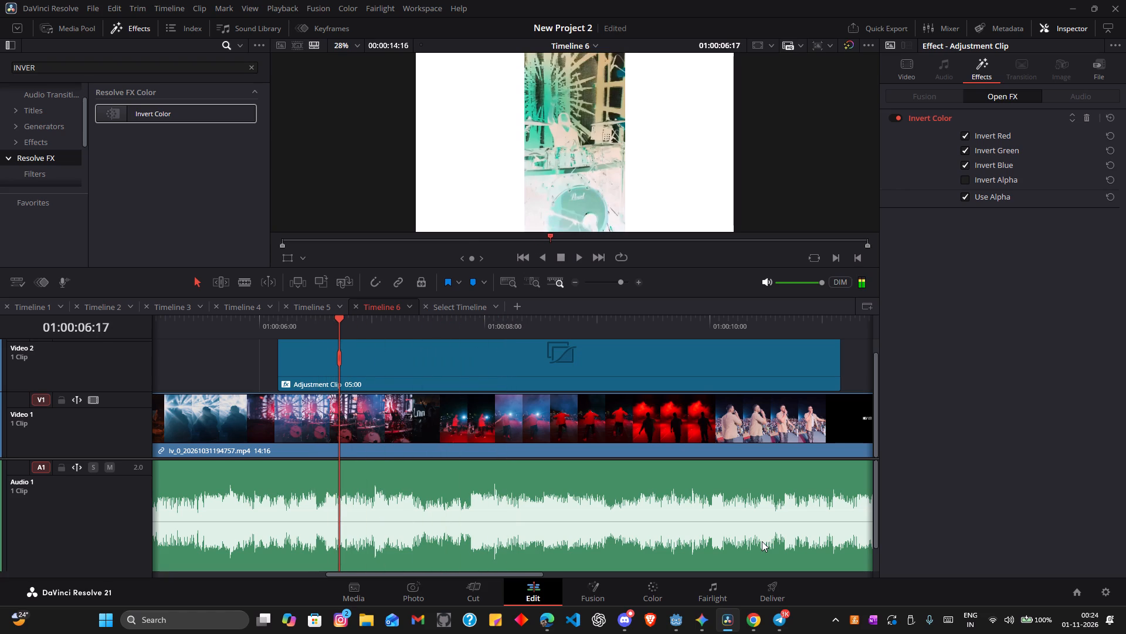
key("Right")
key("Left")
key("Left")
key("Left")
key("Left")
key("Left")
key("Left")
key("Left")
key("Left")
key("Left")
key("Left")
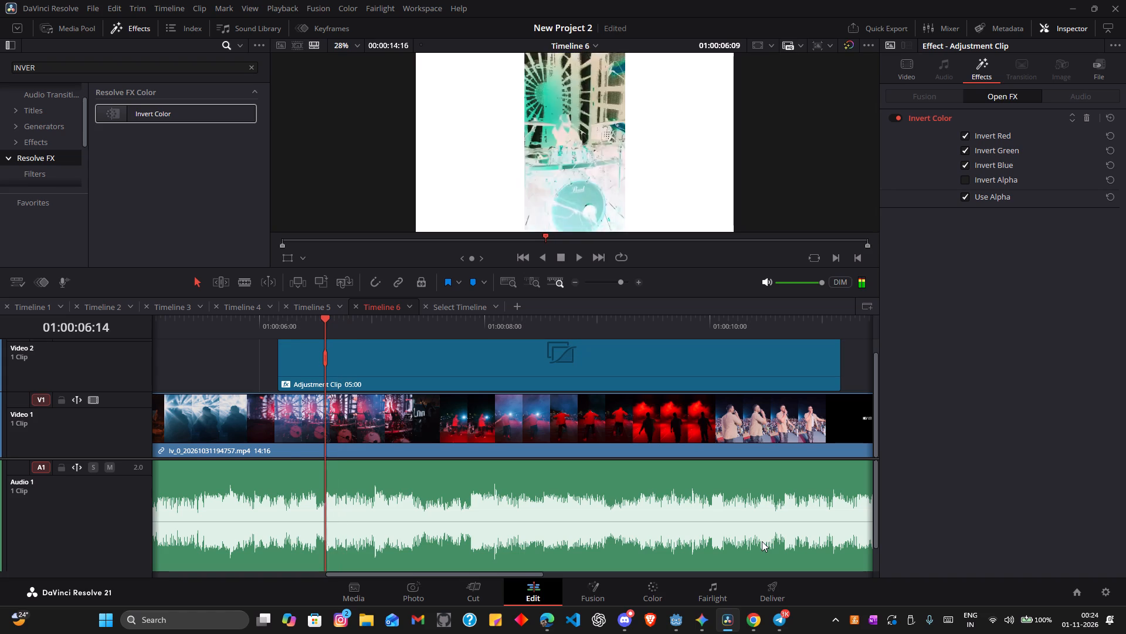
key("Left")
key("Right")
key("Right")
key("Right")
key("Right")
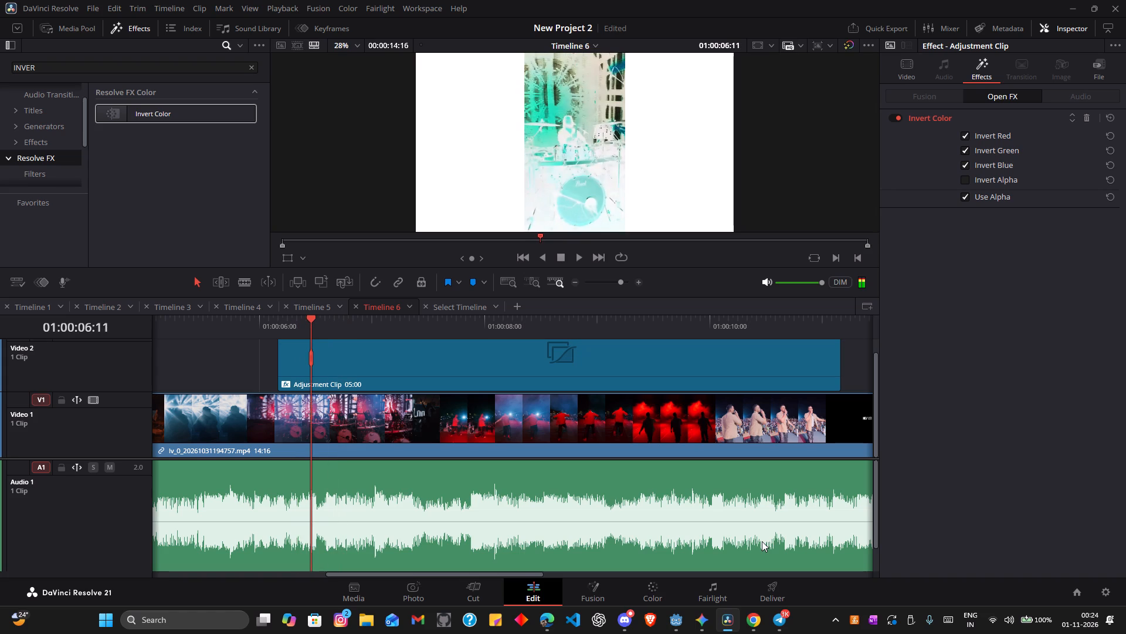
key("Right")
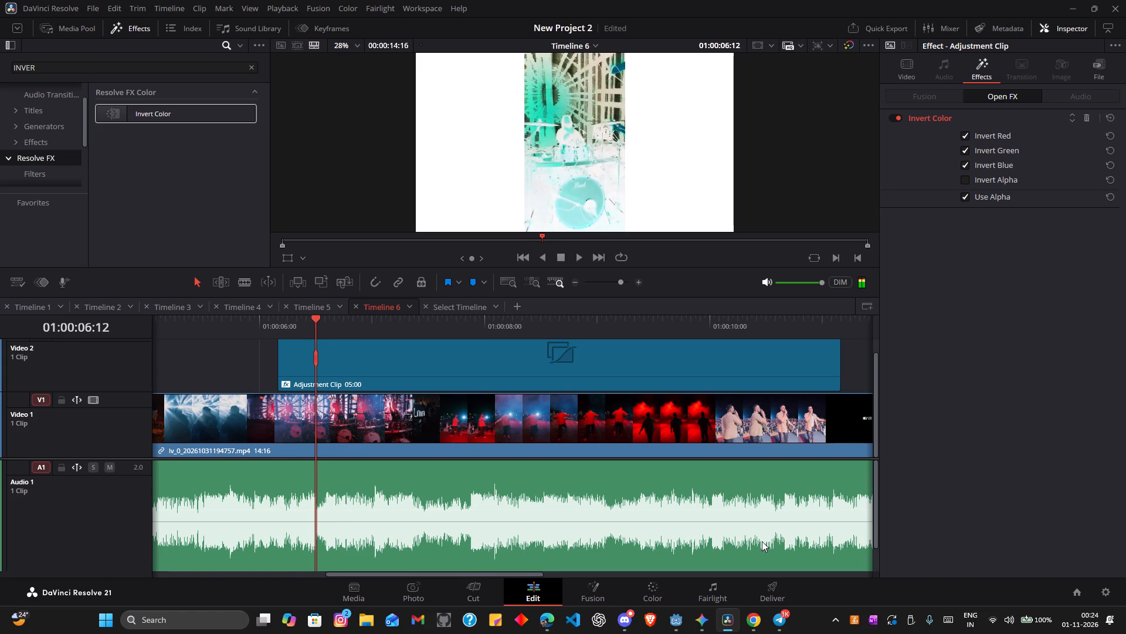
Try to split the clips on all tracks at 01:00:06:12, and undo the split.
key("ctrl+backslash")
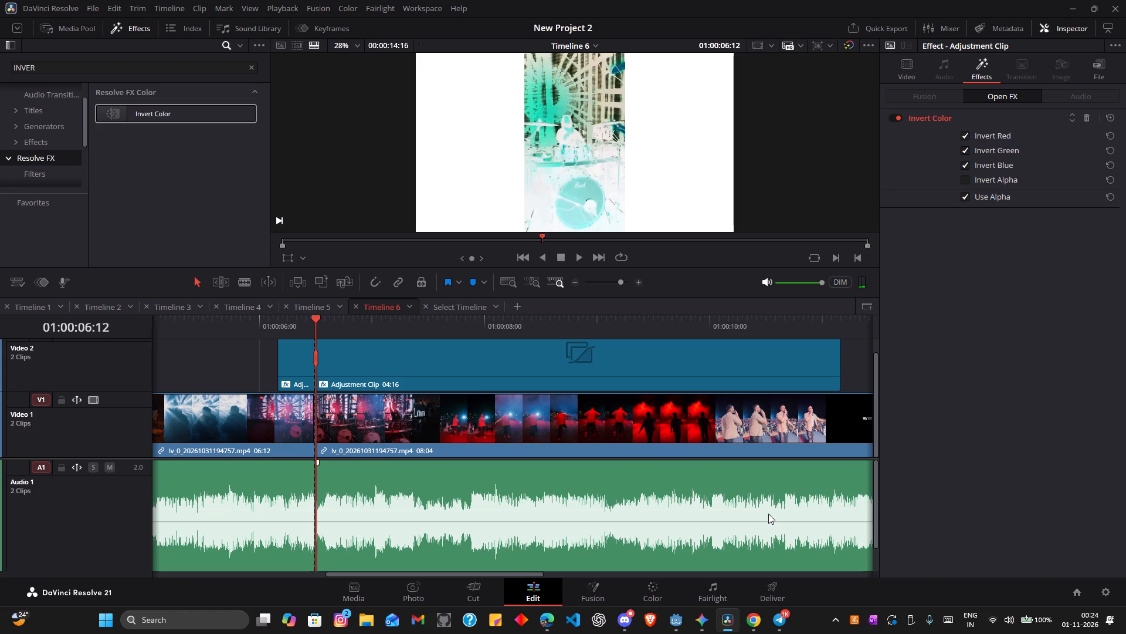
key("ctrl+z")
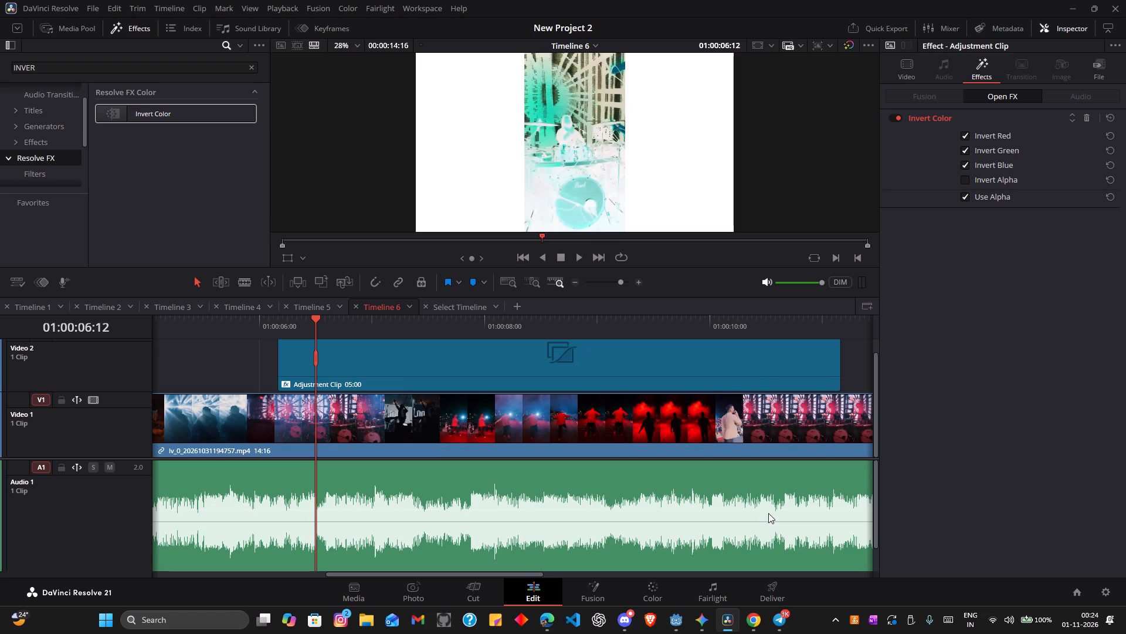
Split only the Adjustment Clip on Video 2 at 01:00:06:12.
left_click(649, 356)
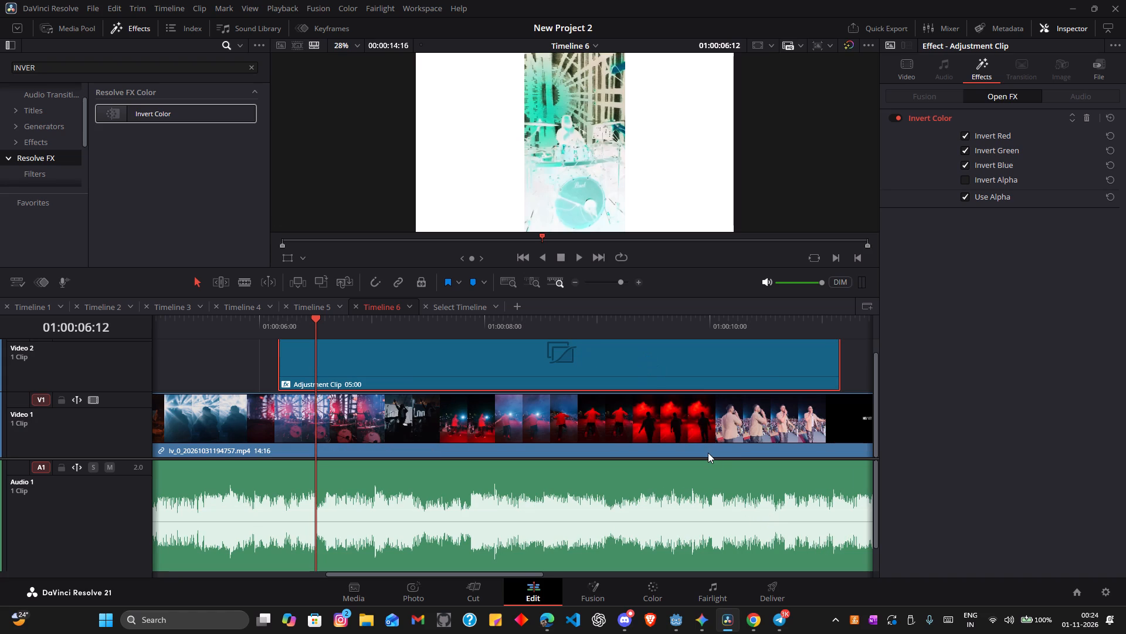
key("ctrl+backslash")
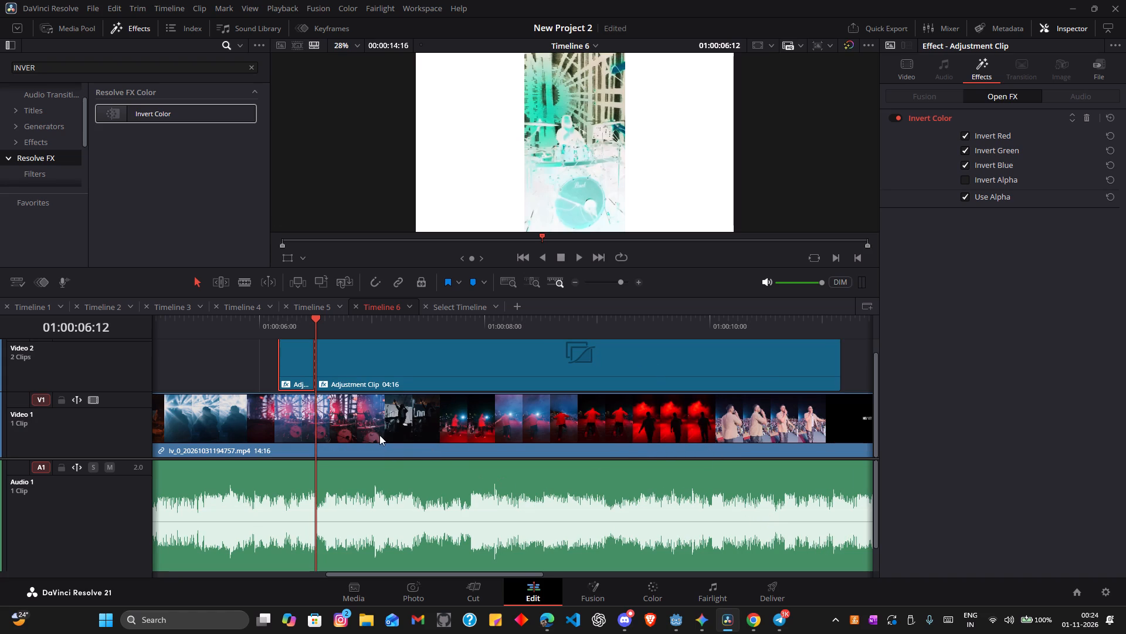
Split only the Adjustment Clip on Video 2 at 01:00:06:23, undoing a first split made across all tracks.
left_click(365, 326)
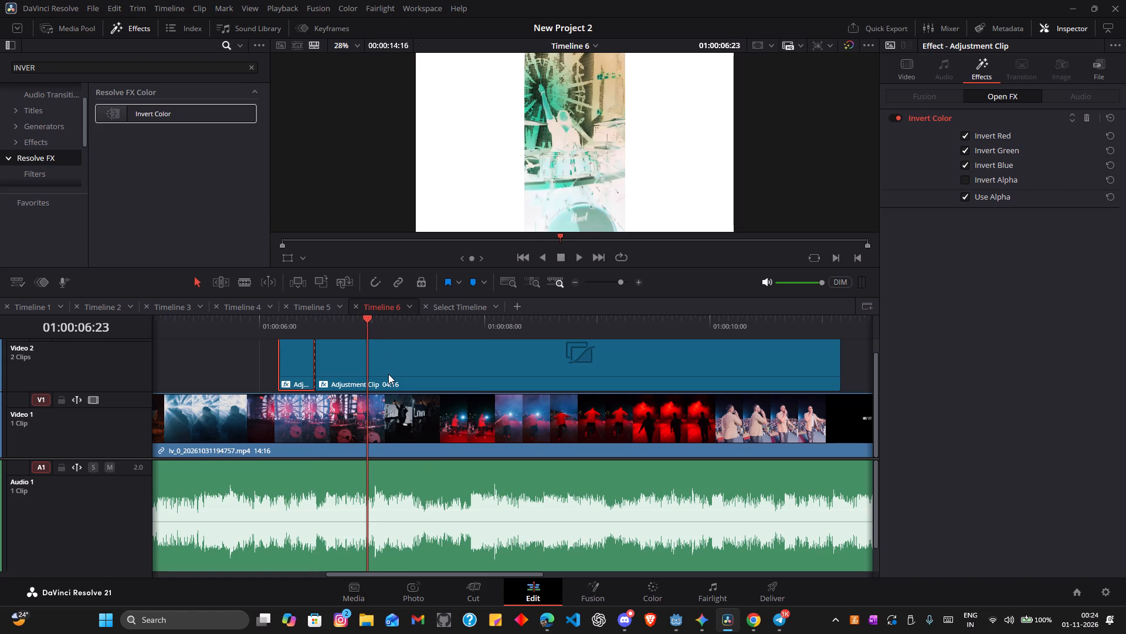
key("ctrl+backslash")
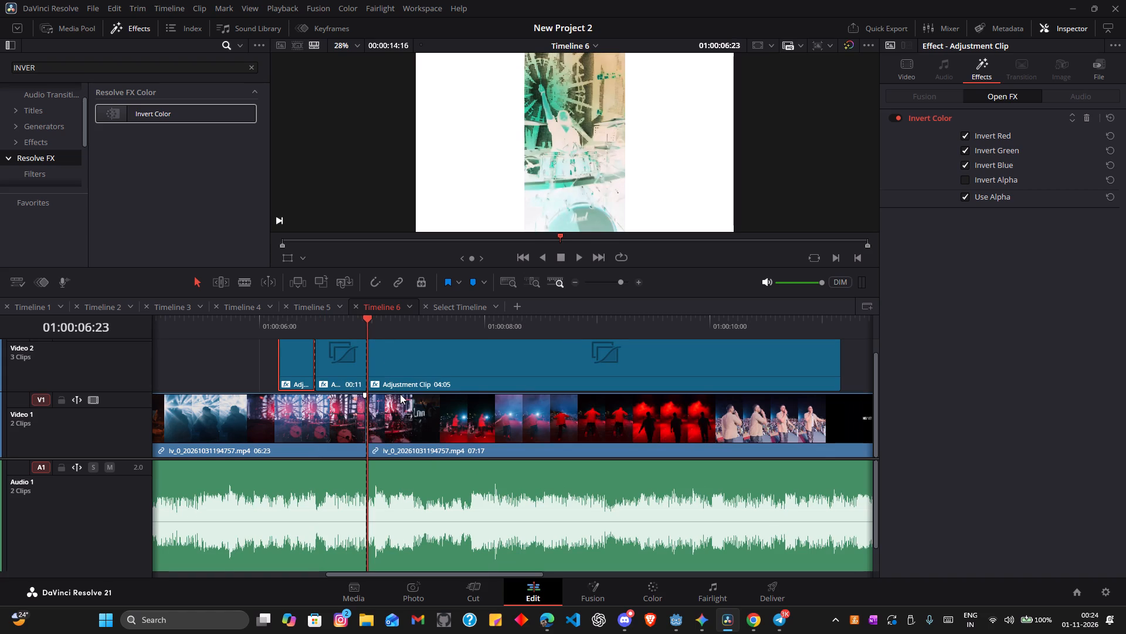
key("ctrl+z")
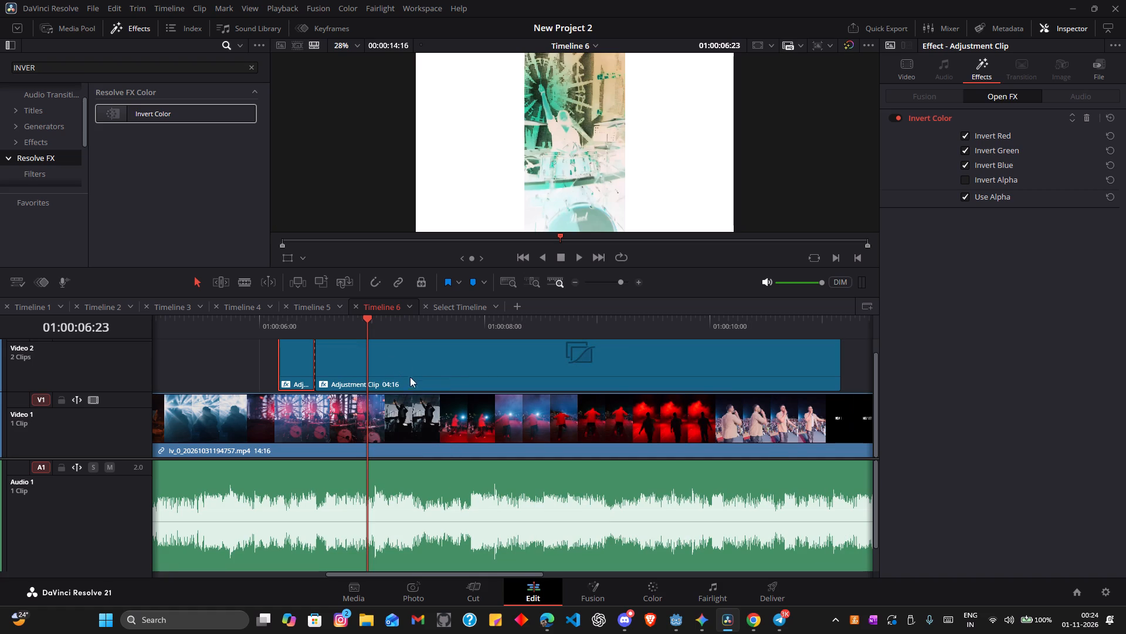
left_click(429, 377)
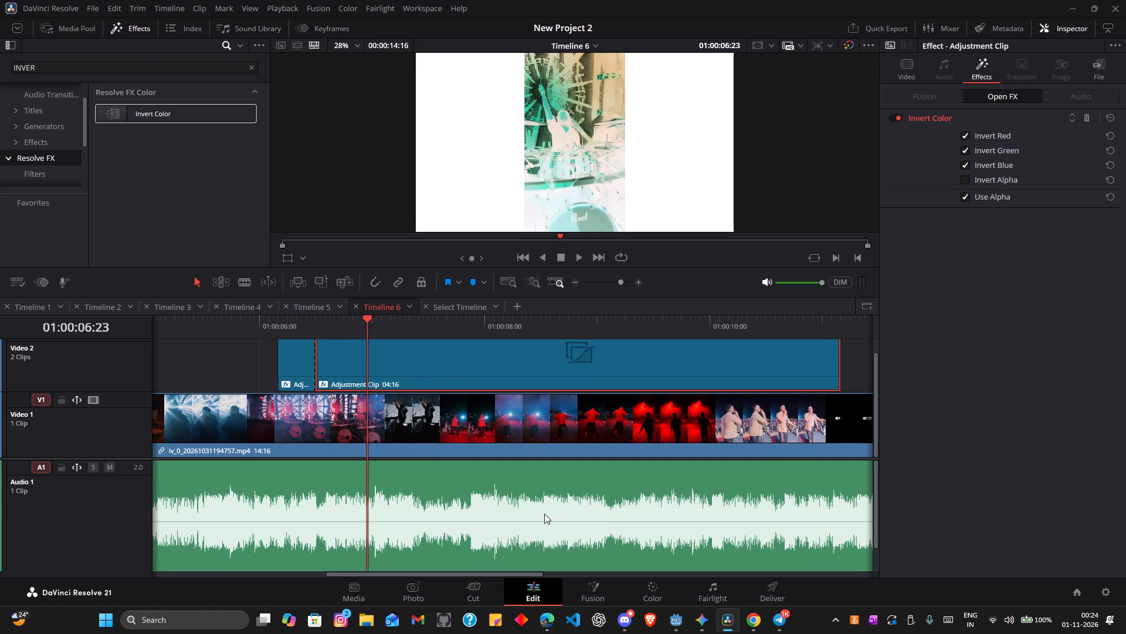
key("ctrl+backslash")
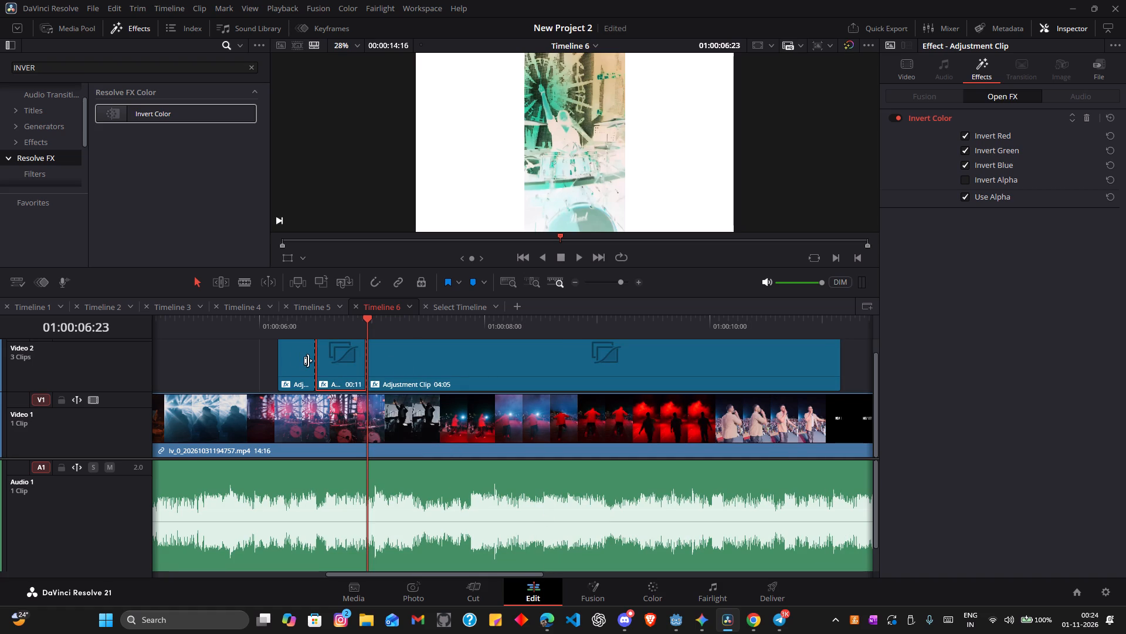
Delete the Adjustment Clip pieces before 01:00:06:12 and after 01:00:06:23, keeping only the middle piece.
left_click(308, 360)
left_click(297, 362)
key("BackSpace")
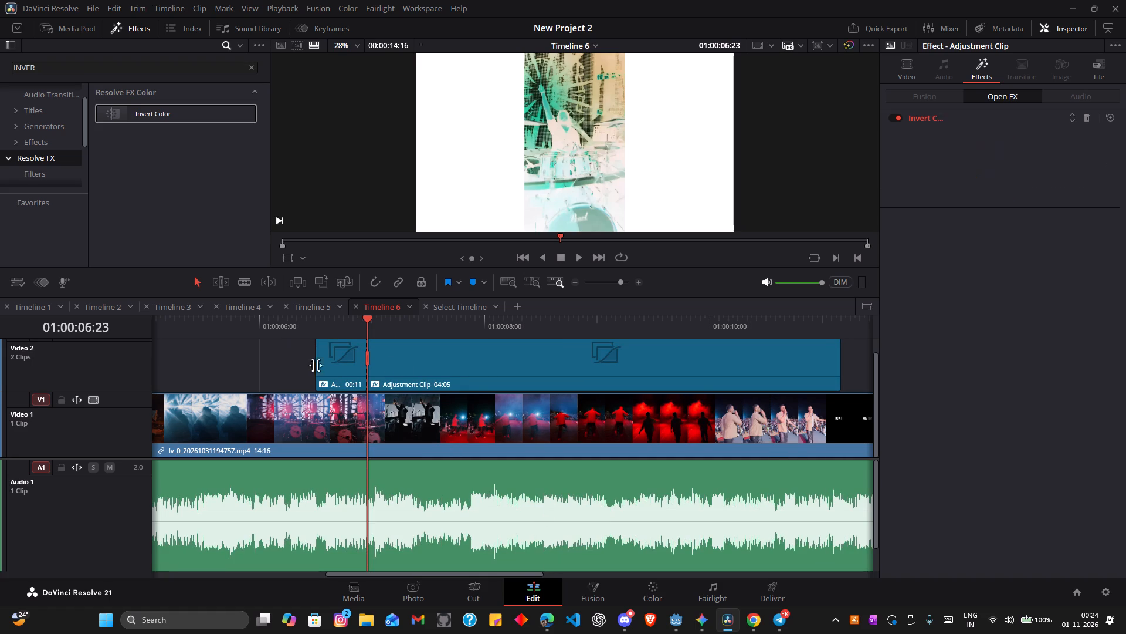
left_click(449, 367)
key("BackSpace")
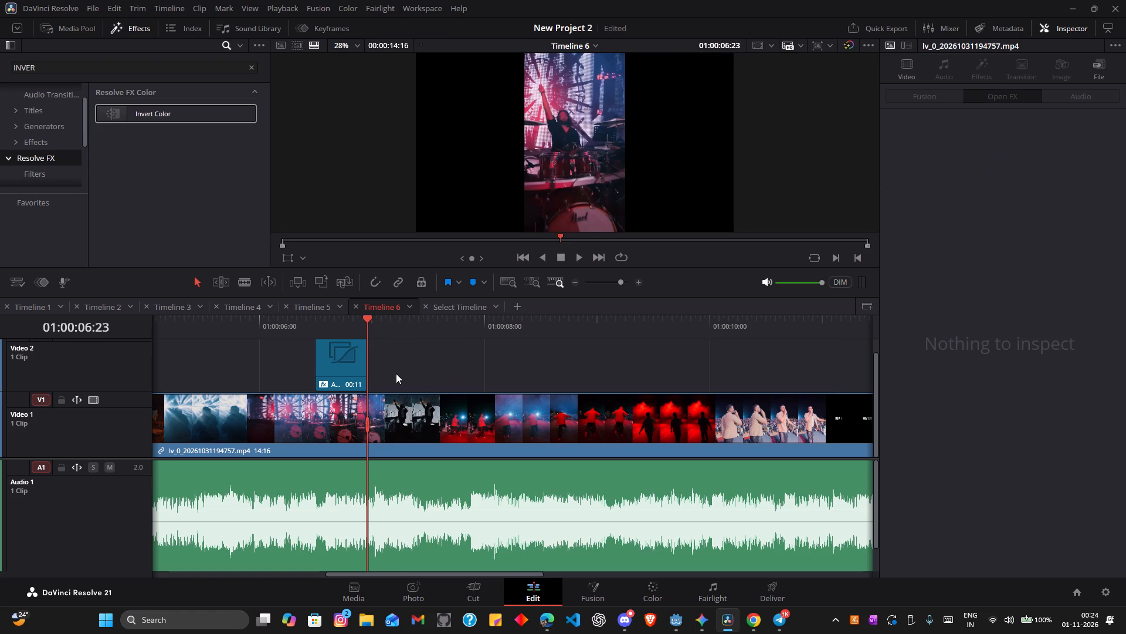
Split the footage on Video 1 and its audio at the Adjustment Clip's start, 01:00:06:12.
left_click_drag(366, 318, 364, 318)
left_click_drag(364, 318, 333, 324)
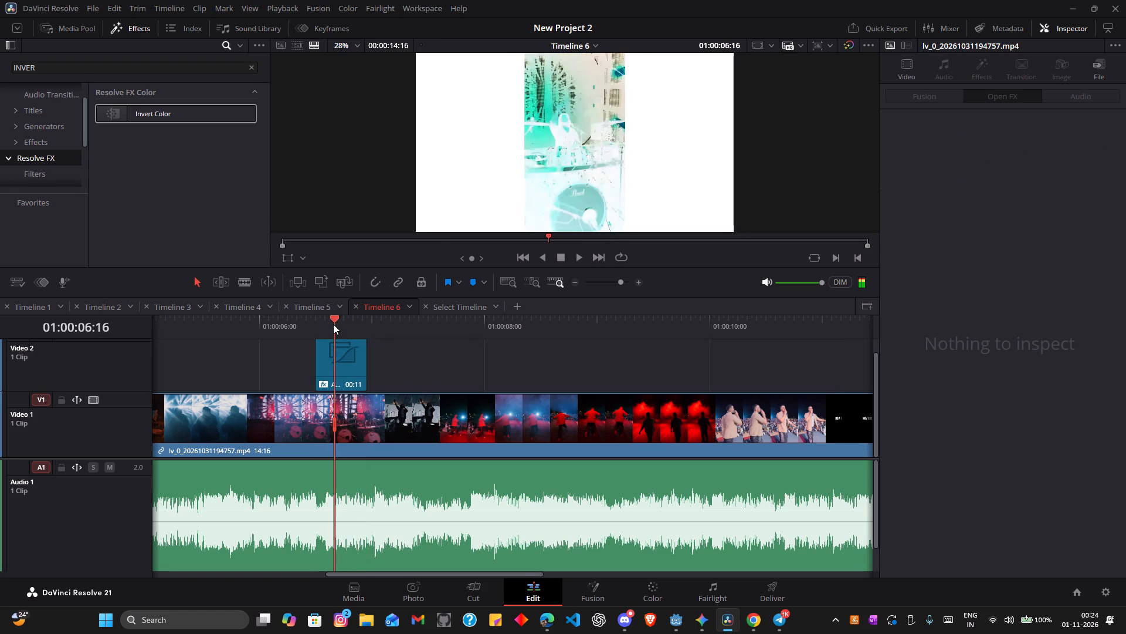
left_click_drag(333, 324, 331, 324)
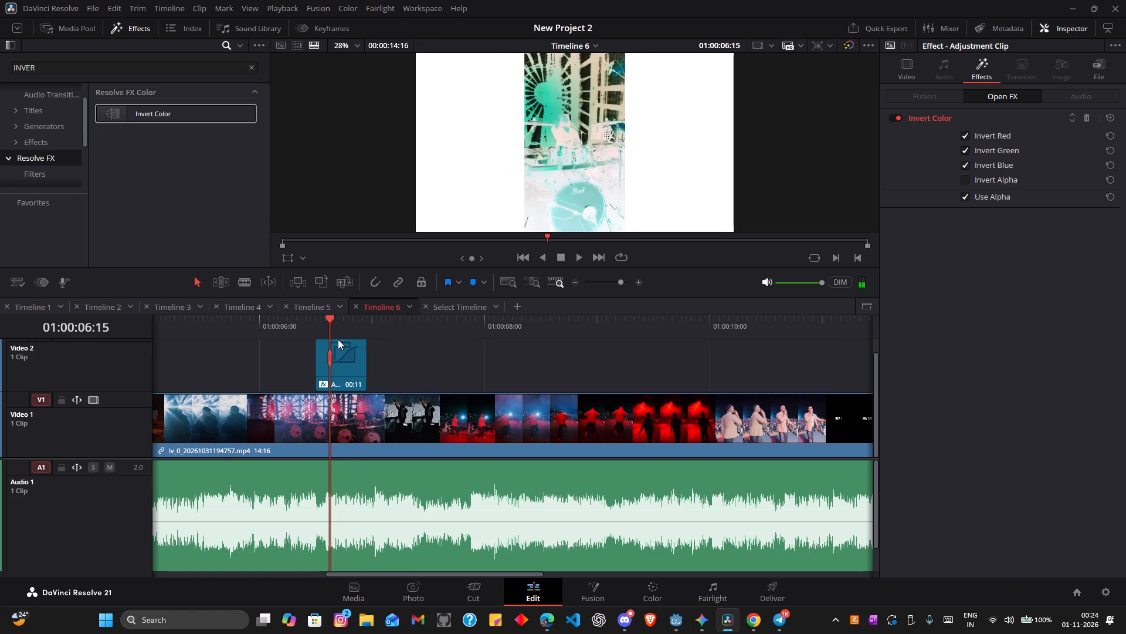
scroll(446, 341, "down", 2)
left_click_drag(327, 321, 316, 323)
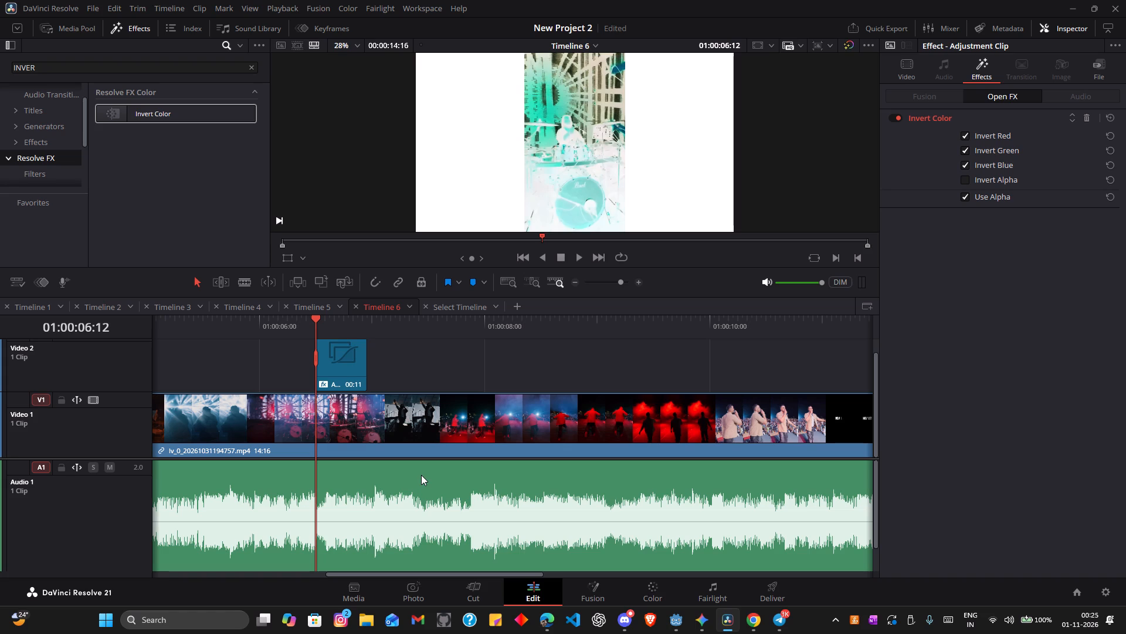
key("ctrl+backslash")
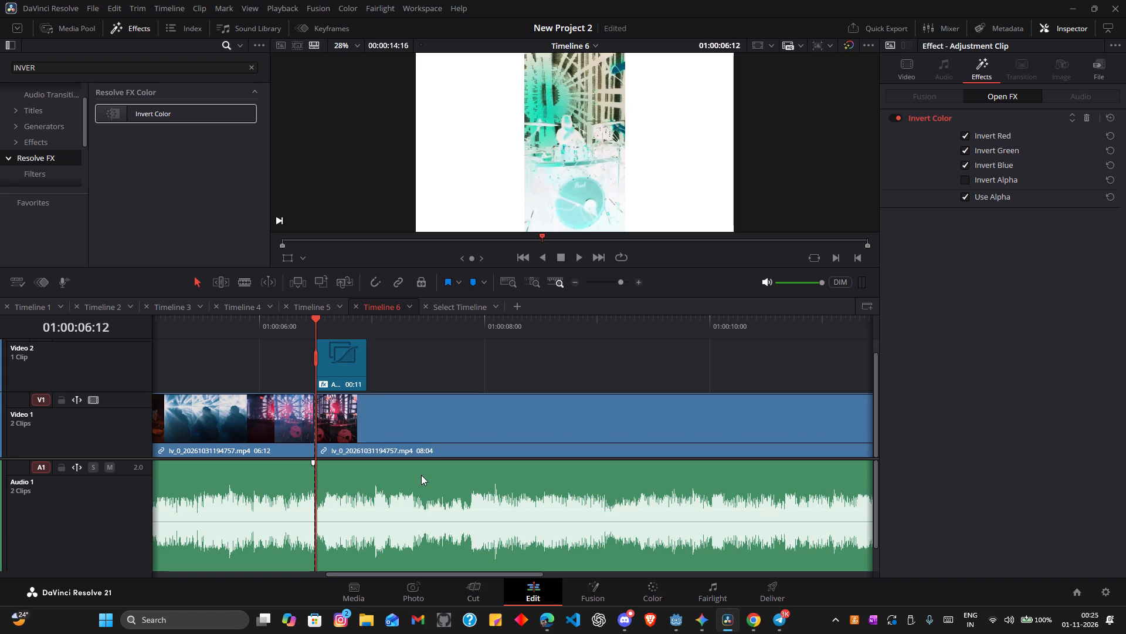
Split the footage on Video 1 and its audio at the Adjustment Clip's end, 01:00:06:23.
left_click(371, 336)
left_click(368, 334)
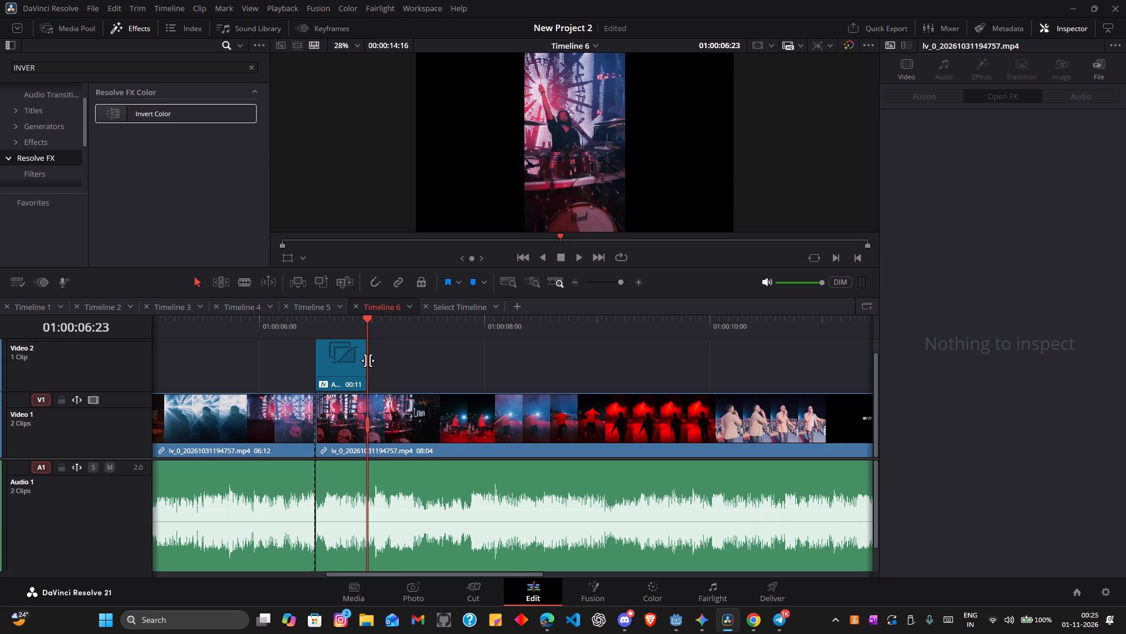
left_click(365, 331)
key("Left")
key("Right")
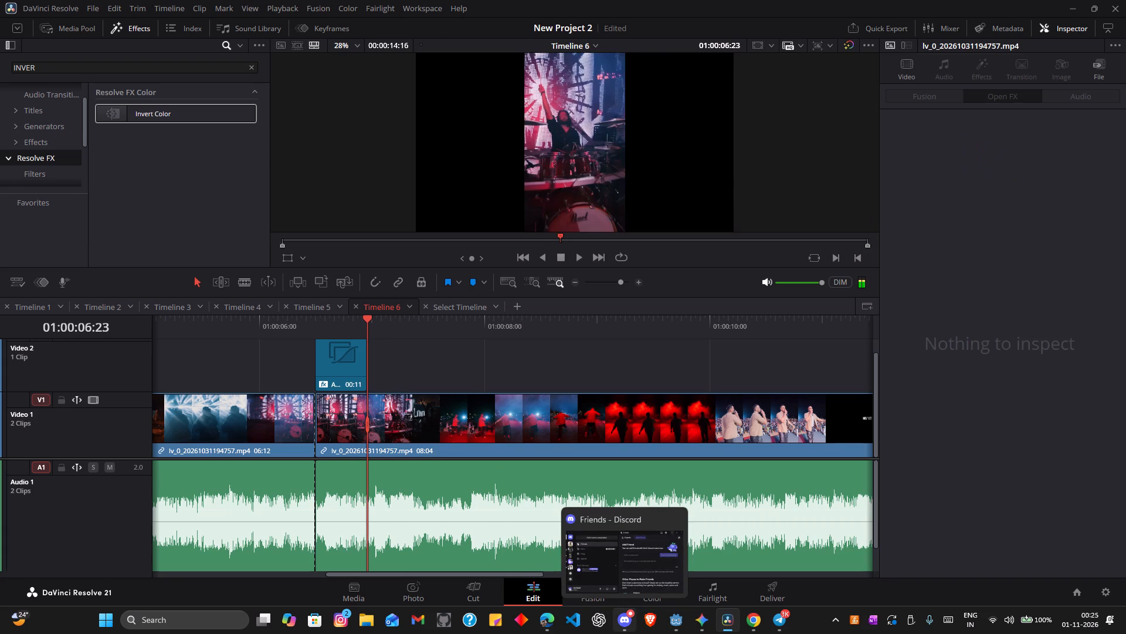
key("ctrl+backslash")
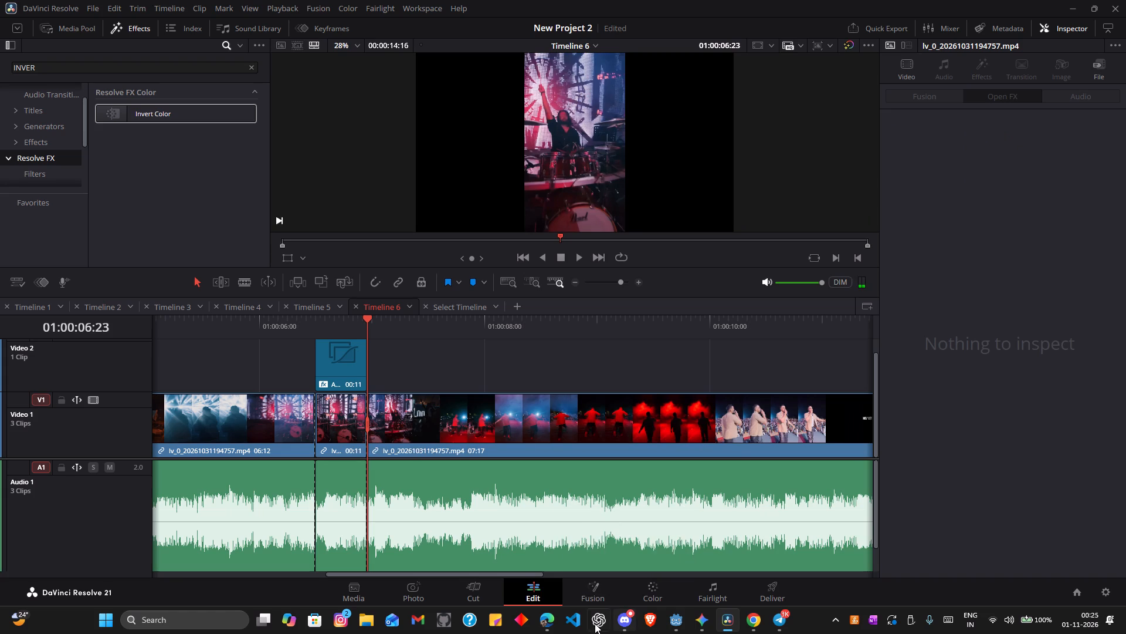
Move the Adjustment Clip straight up from Video 2 to a new Video 3 track, keeping its timing.
scroll(331, 360, "up", 1)
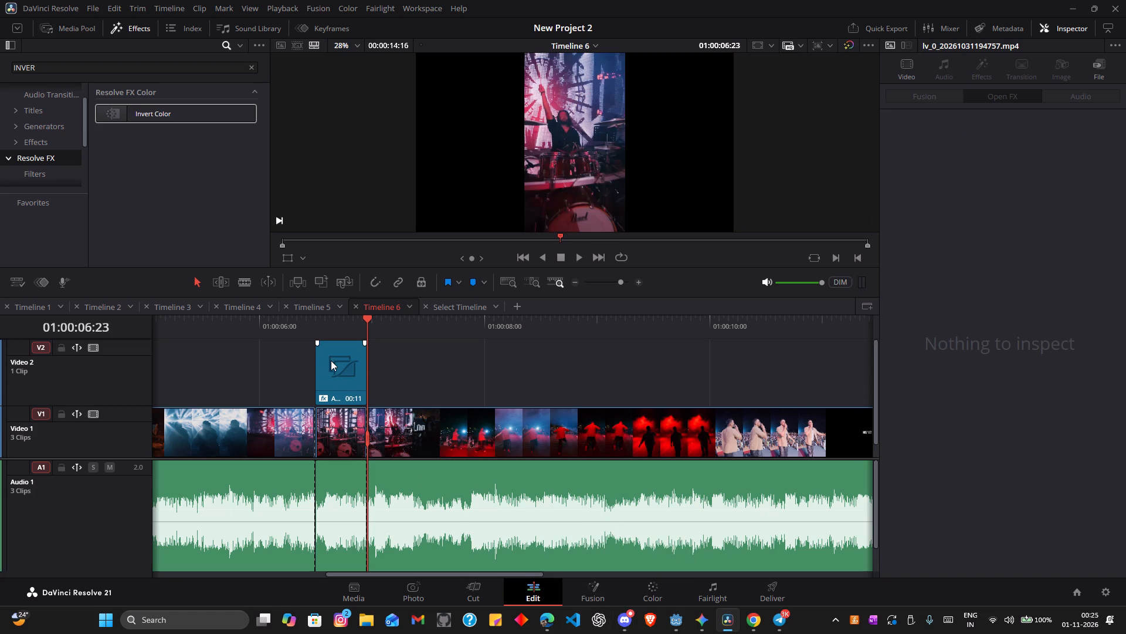
scroll(331, 360, "up", 4)
left_click_drag(332, 370, 334, 333)
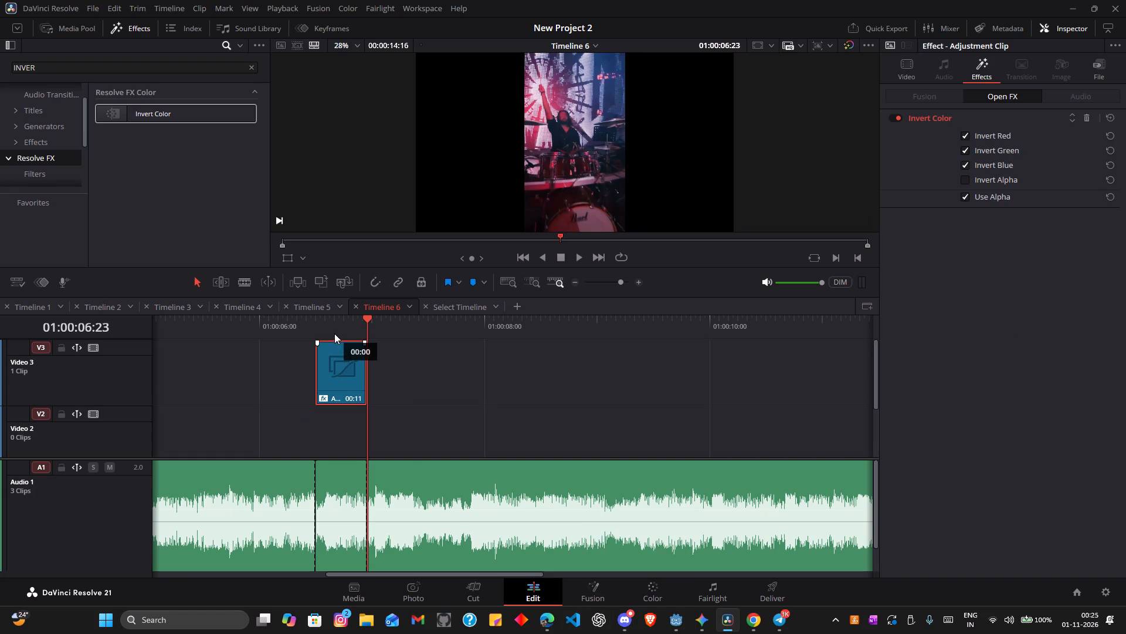
left_click_drag(334, 333, 334, 333)
Duplicate the short drummer segment from Video 1 onto Video 2, directly above the original.
scroll(342, 395, "down", 3)
left_click(337, 419)
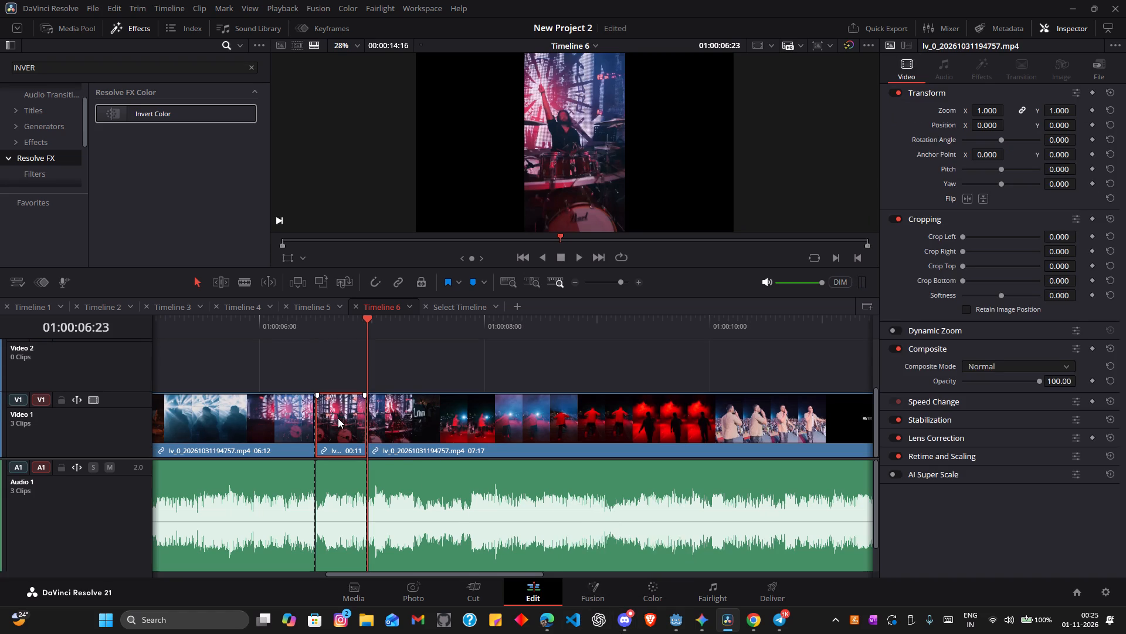
left_click_drag(338, 420, 341, 416, "alt")
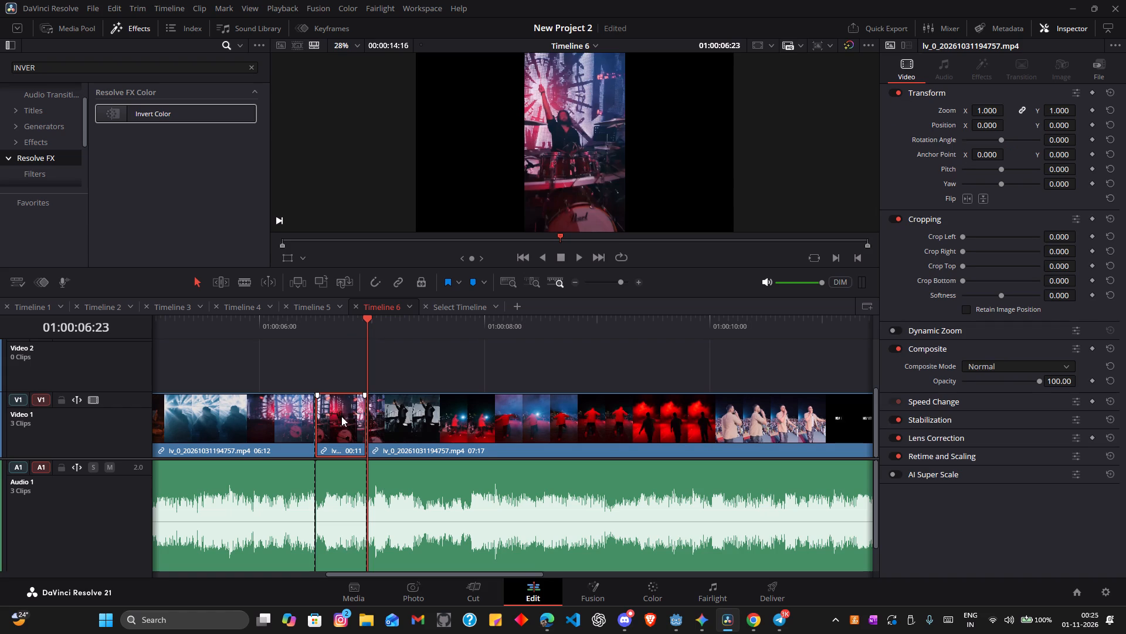
left_click_drag(341, 416, 338, 388, "alt")
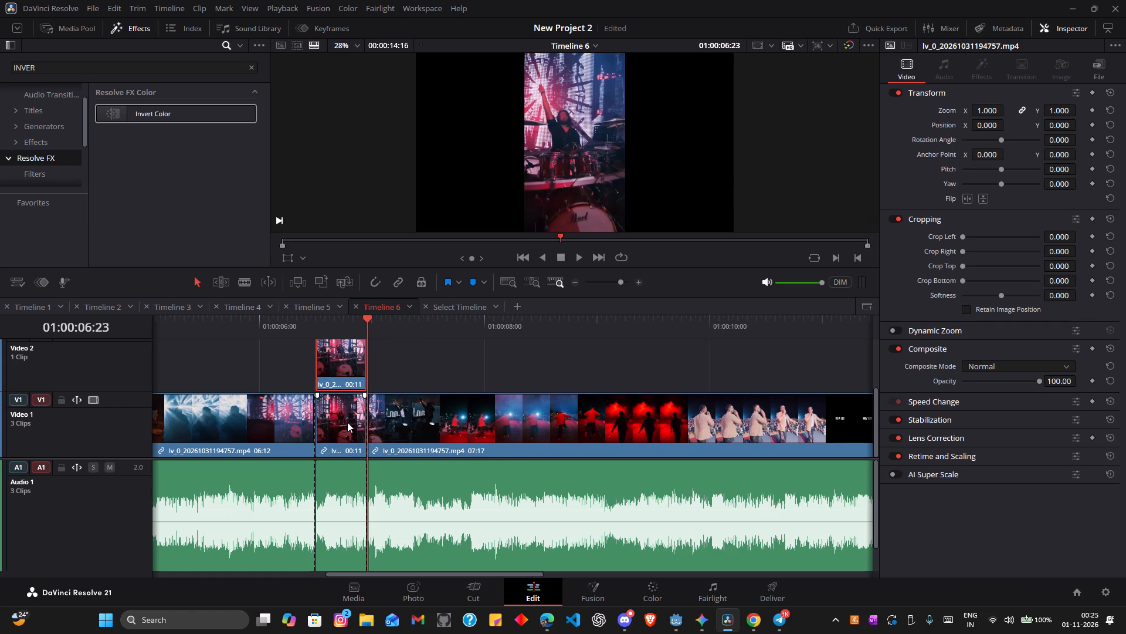
Examine the frame at 01:00:06:17 and the stacked clips on Video 1, Video 2 and Video 3.
scroll(416, 394, "up", 2)
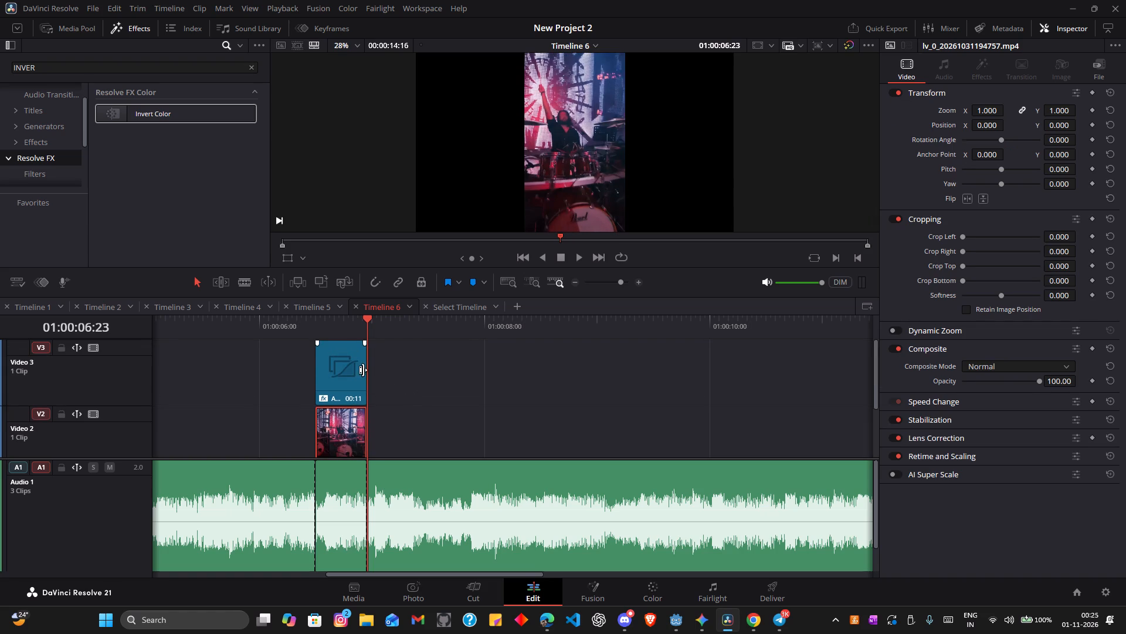
left_click_drag(369, 317, 341, 317)
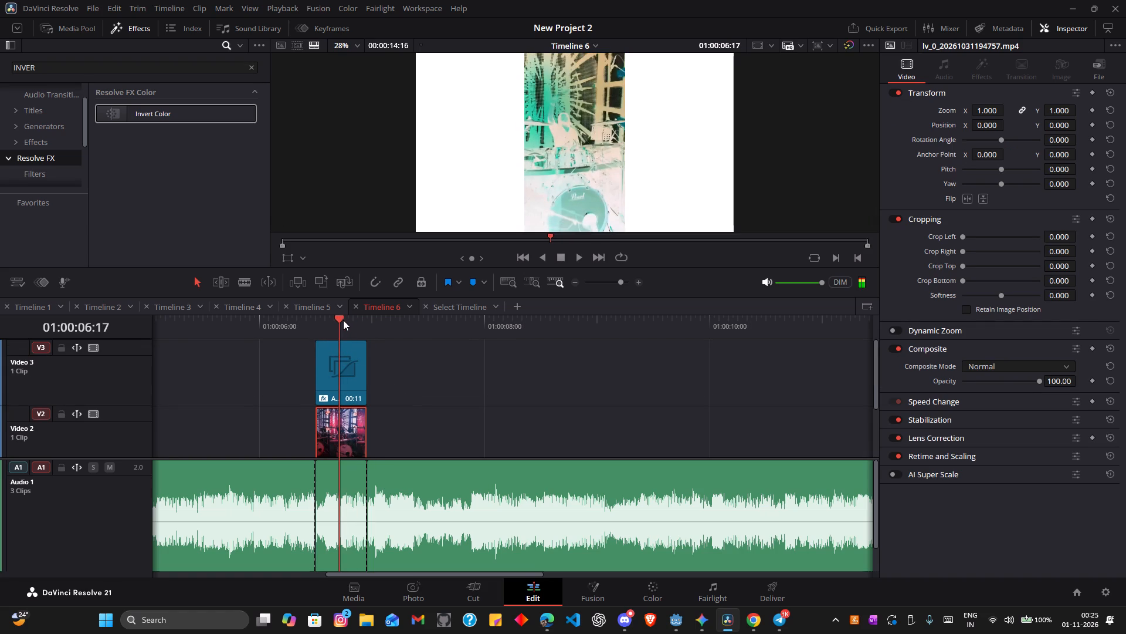
scroll(391, 411, "down", 2)
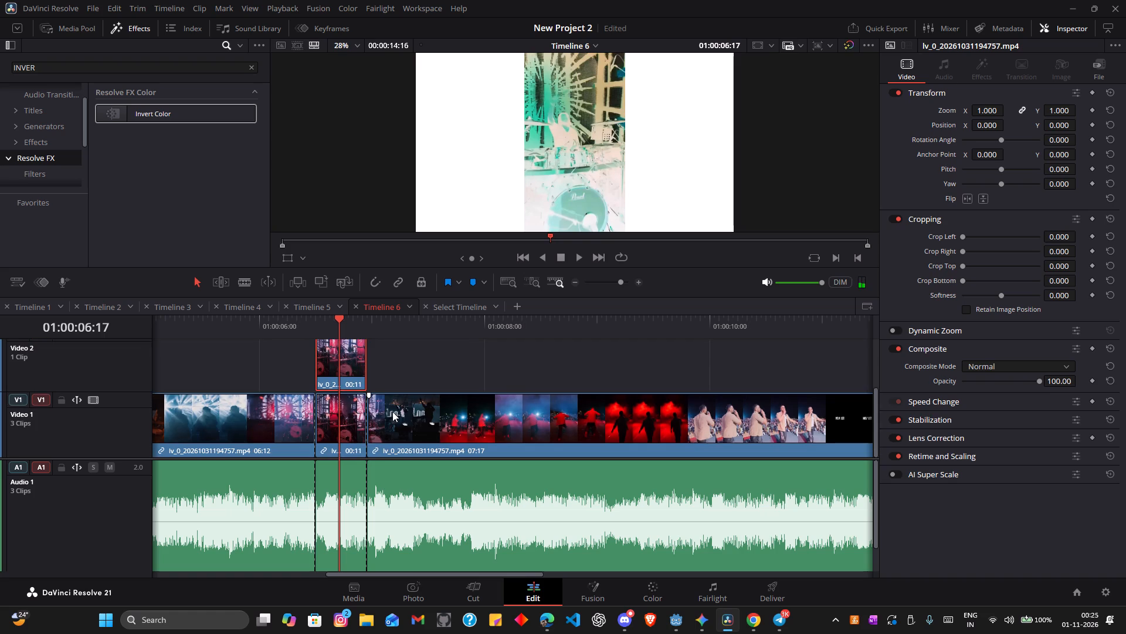
scroll(392, 412, "down", 1)
scroll(392, 412, "up", 4)
scroll(392, 412, "down", 3)
scroll(392, 412, "up", 3)
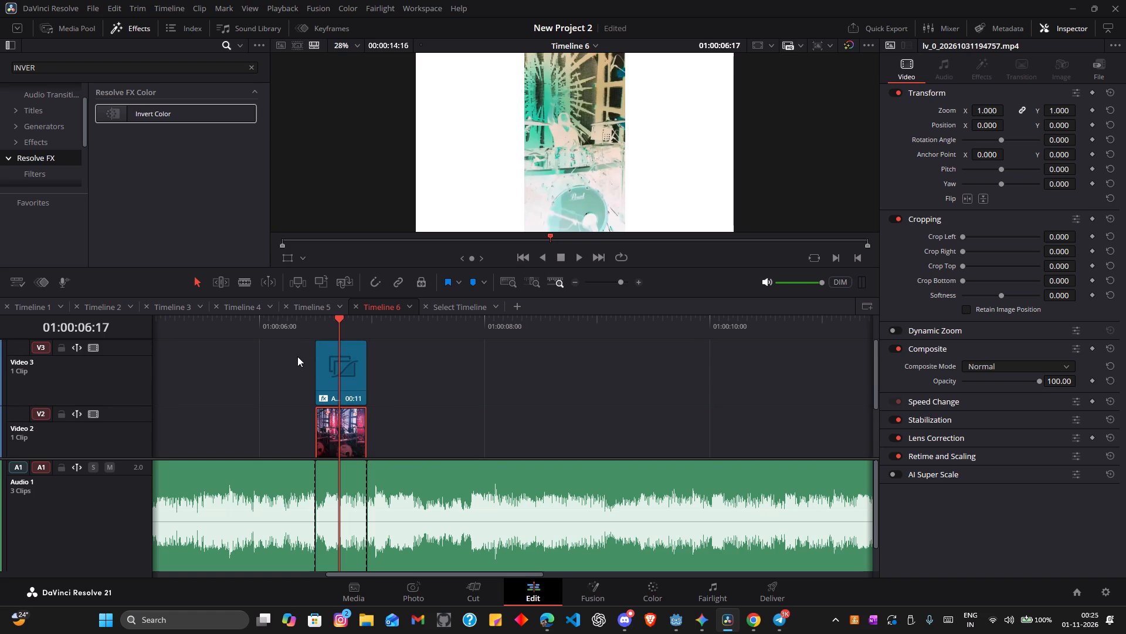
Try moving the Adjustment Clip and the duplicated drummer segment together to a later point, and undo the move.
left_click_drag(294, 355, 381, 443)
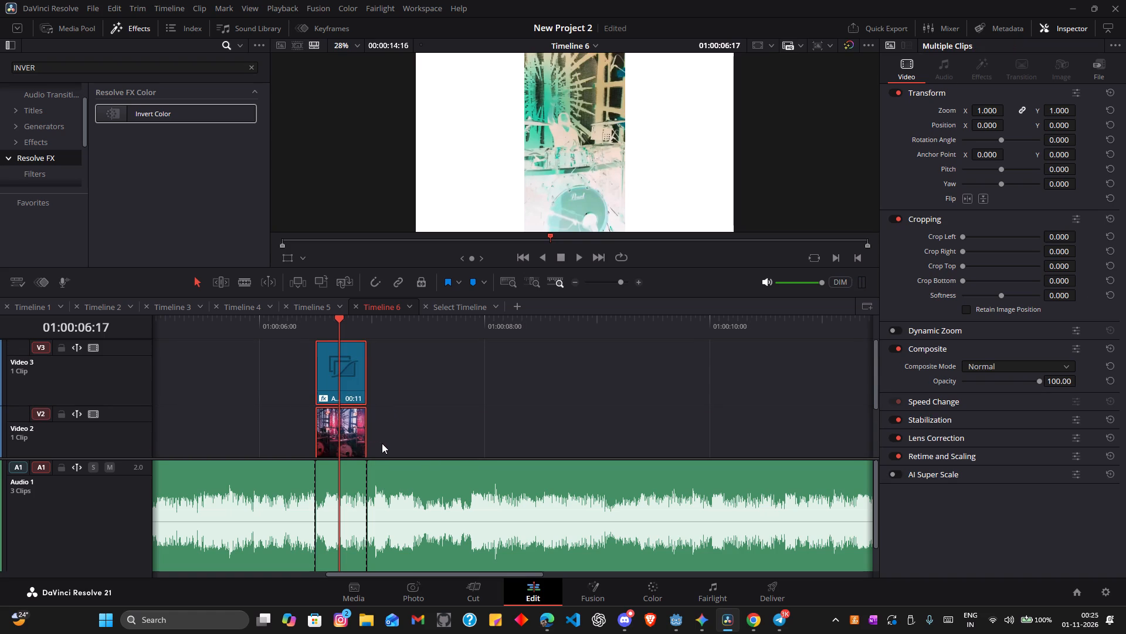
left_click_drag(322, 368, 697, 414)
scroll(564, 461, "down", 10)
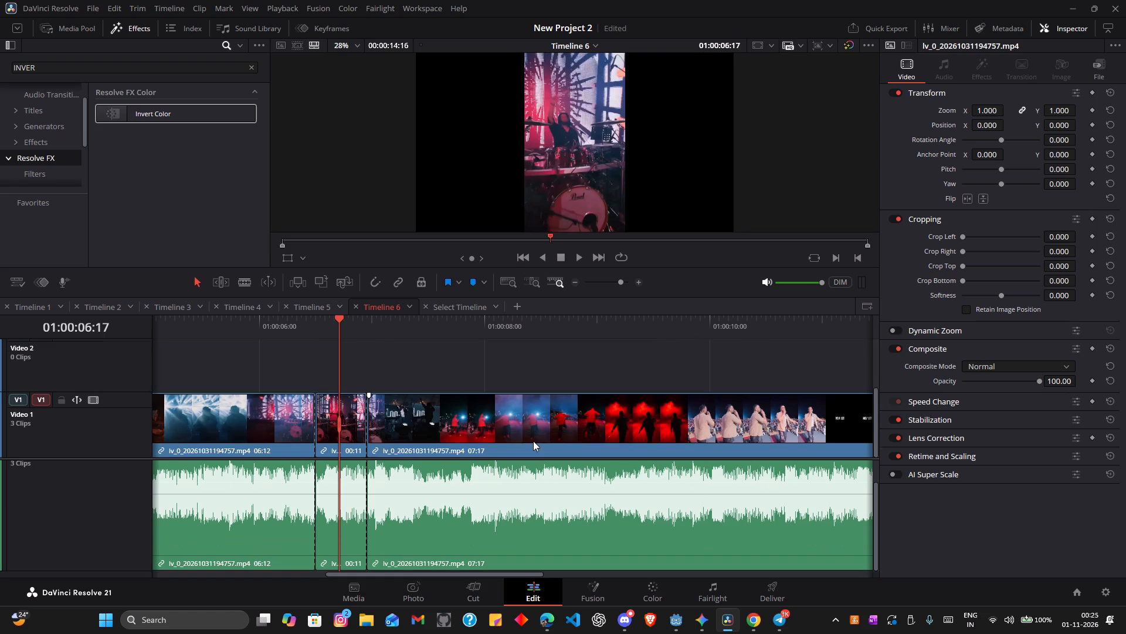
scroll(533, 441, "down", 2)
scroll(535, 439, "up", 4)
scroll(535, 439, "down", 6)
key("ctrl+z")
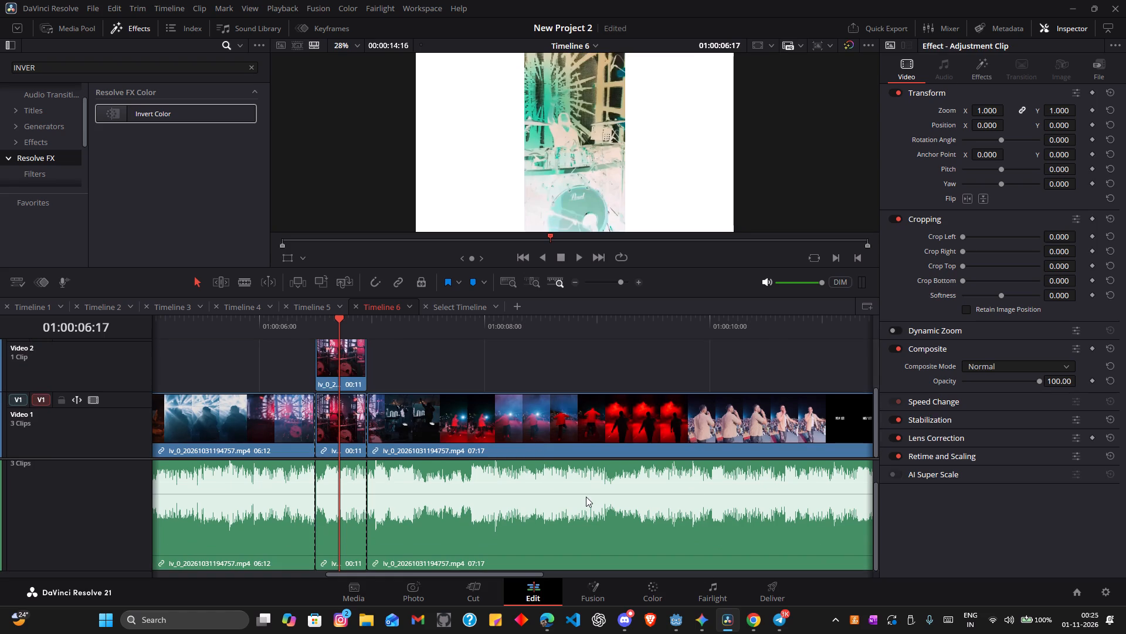
Move the Adjustment Clip on Video 3 and the duplicated drummer segment on Video 2 together 04:07 later.
scroll(460, 390, "up", 2)
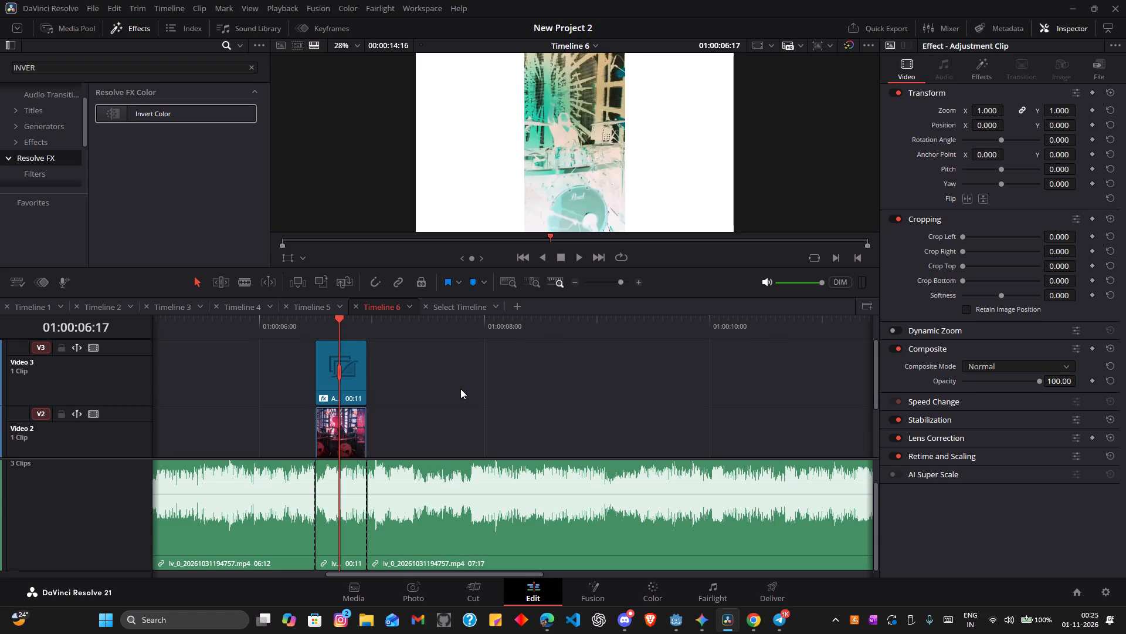
left_click_drag(287, 363, 408, 434)
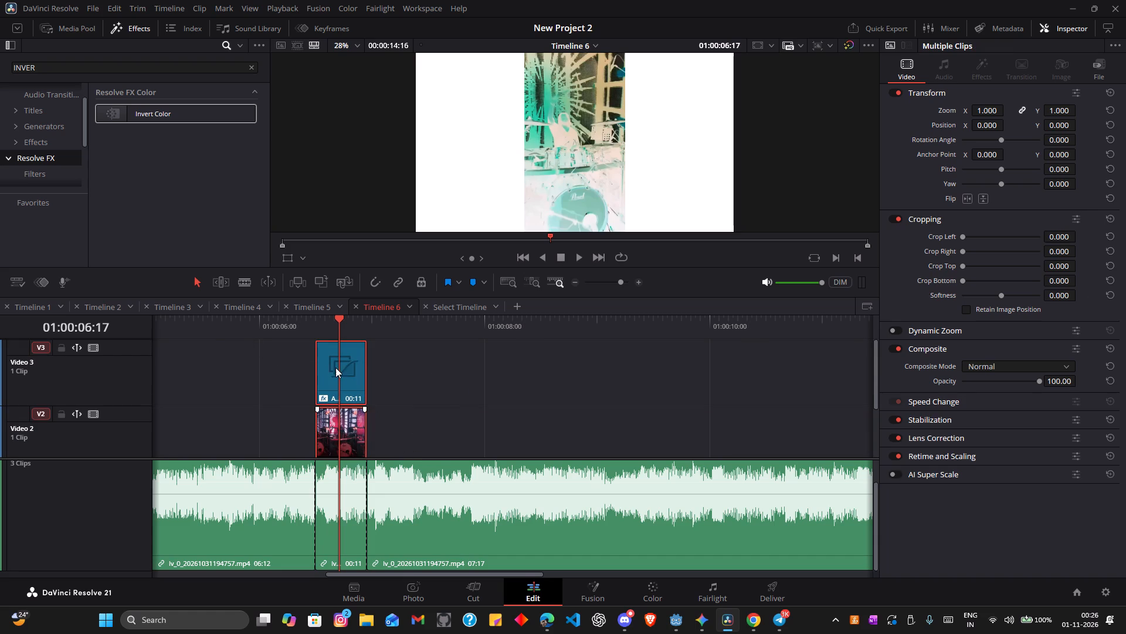
left_click_drag(324, 365, 799, 378)
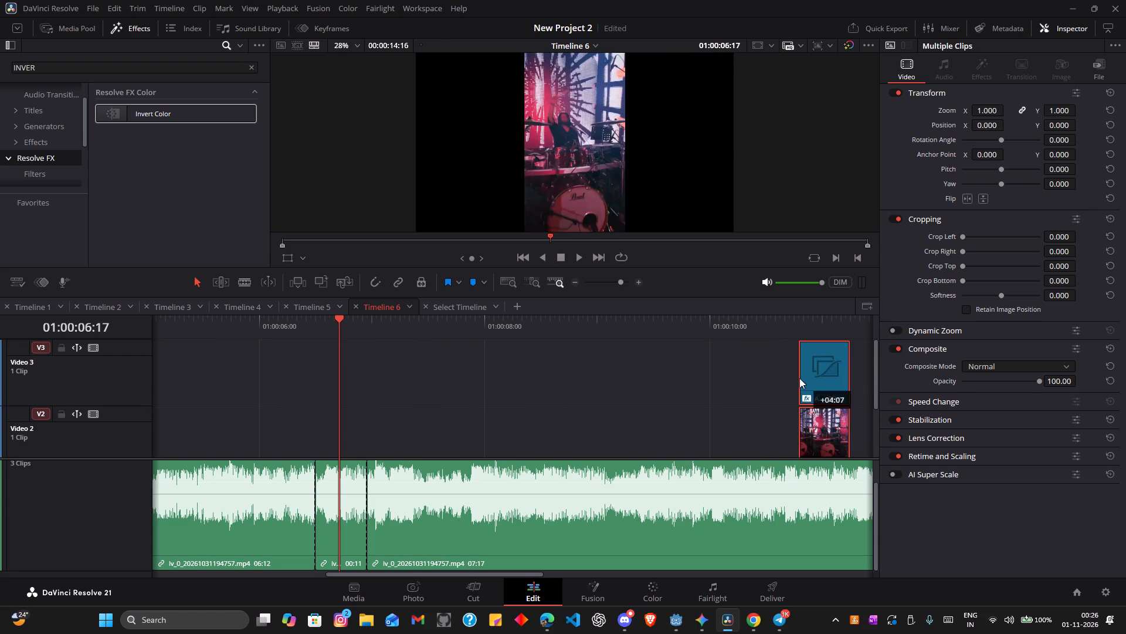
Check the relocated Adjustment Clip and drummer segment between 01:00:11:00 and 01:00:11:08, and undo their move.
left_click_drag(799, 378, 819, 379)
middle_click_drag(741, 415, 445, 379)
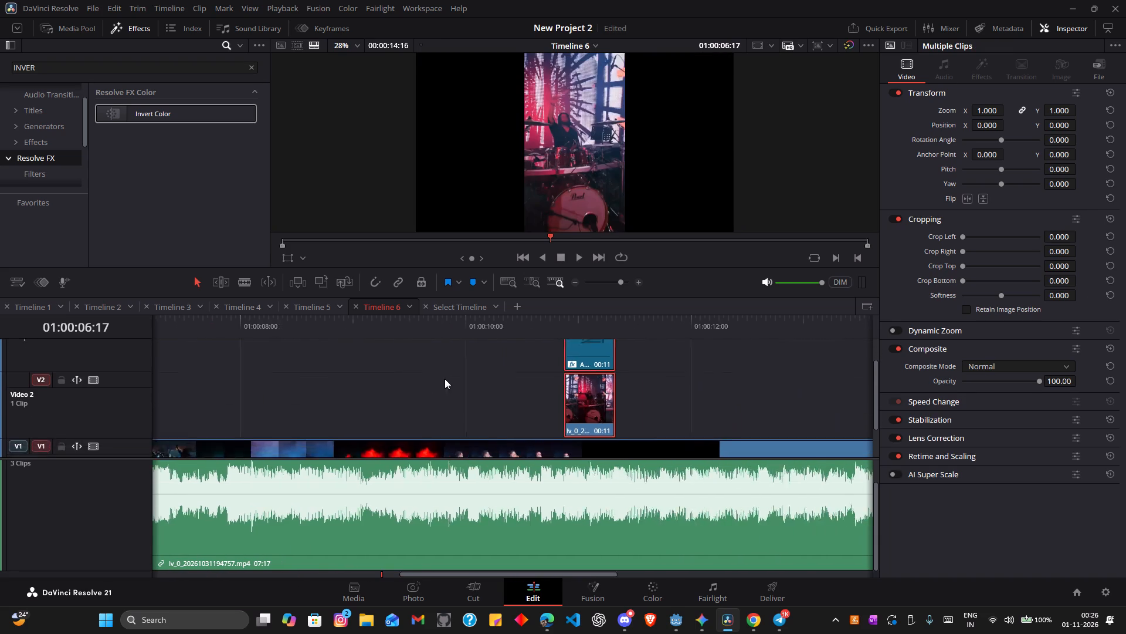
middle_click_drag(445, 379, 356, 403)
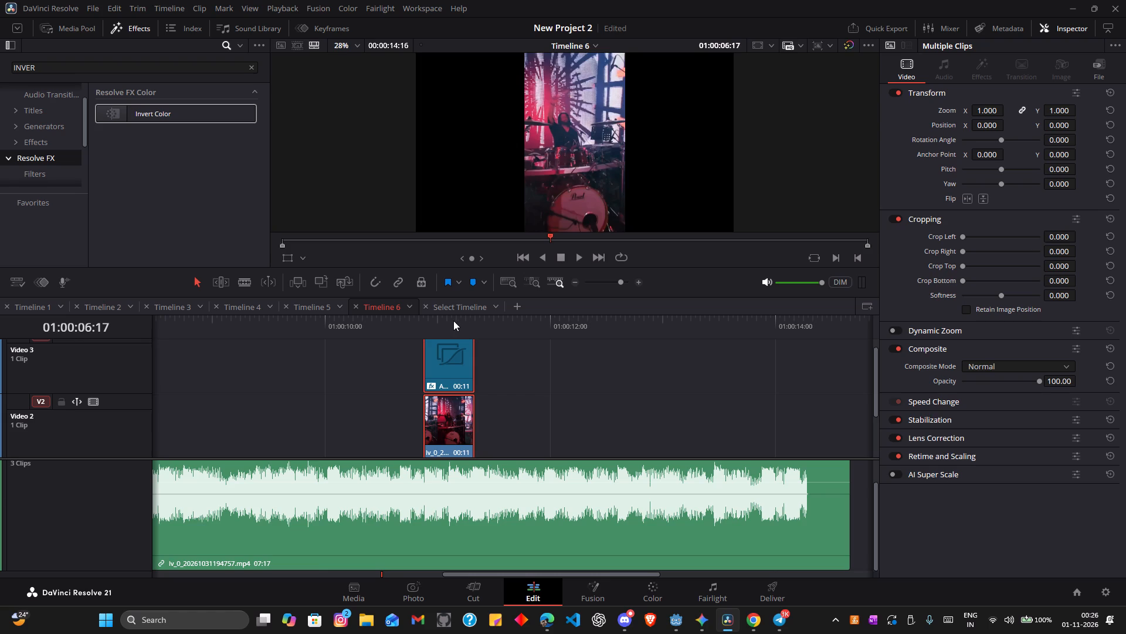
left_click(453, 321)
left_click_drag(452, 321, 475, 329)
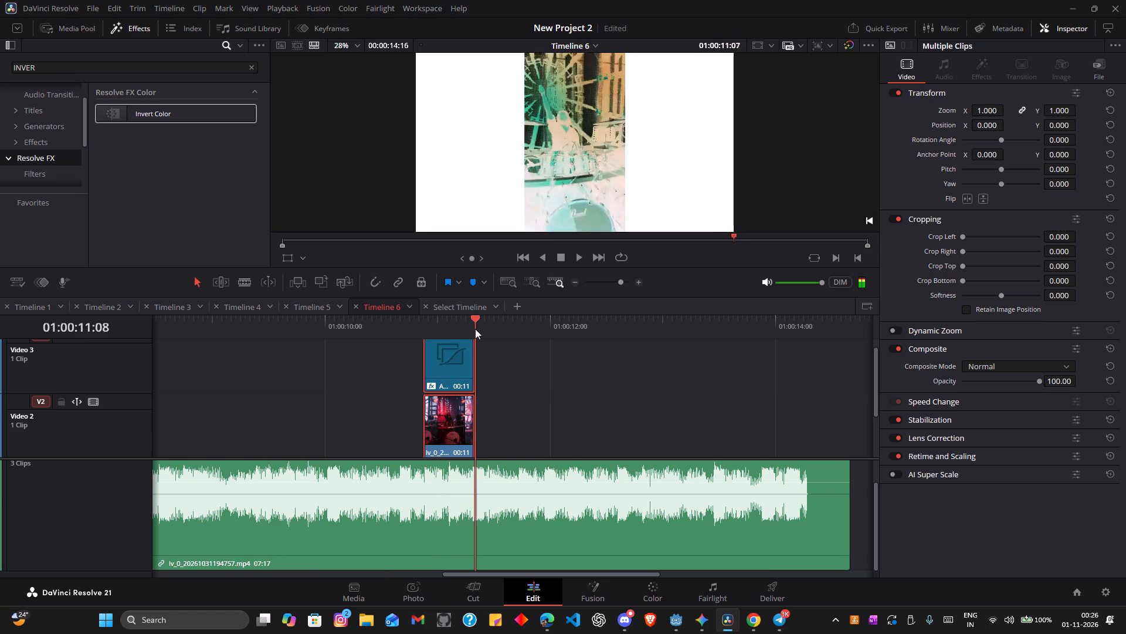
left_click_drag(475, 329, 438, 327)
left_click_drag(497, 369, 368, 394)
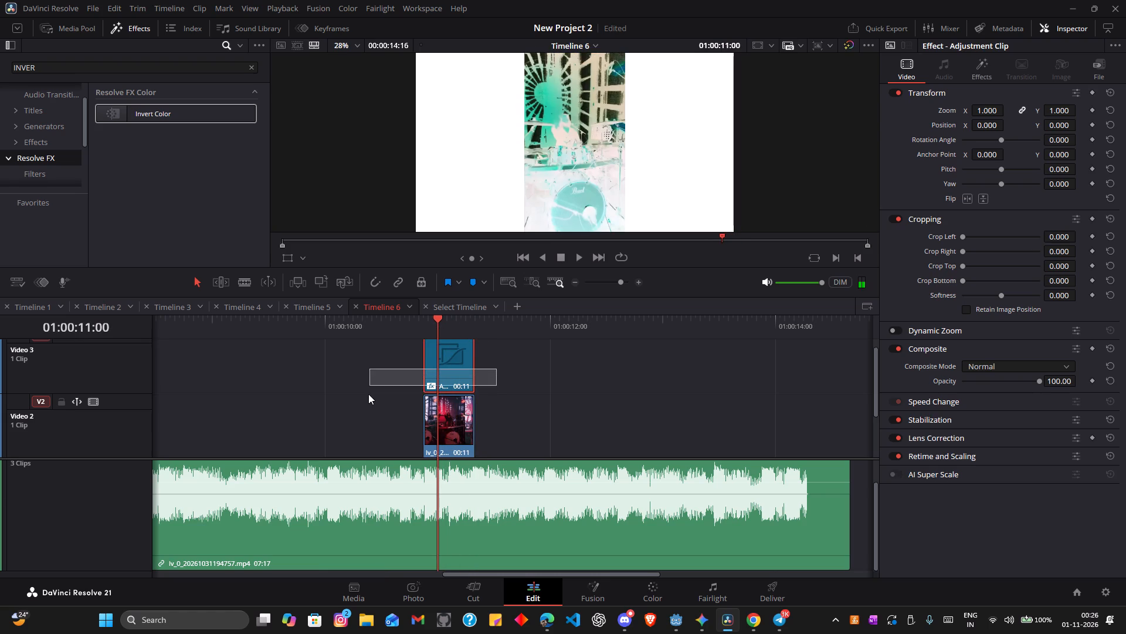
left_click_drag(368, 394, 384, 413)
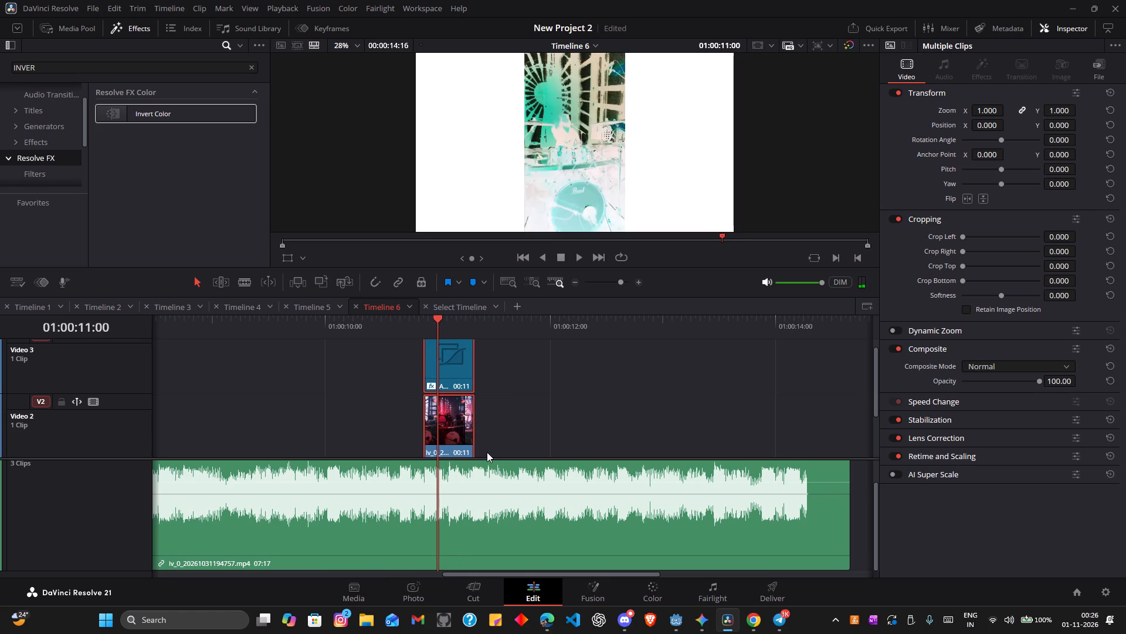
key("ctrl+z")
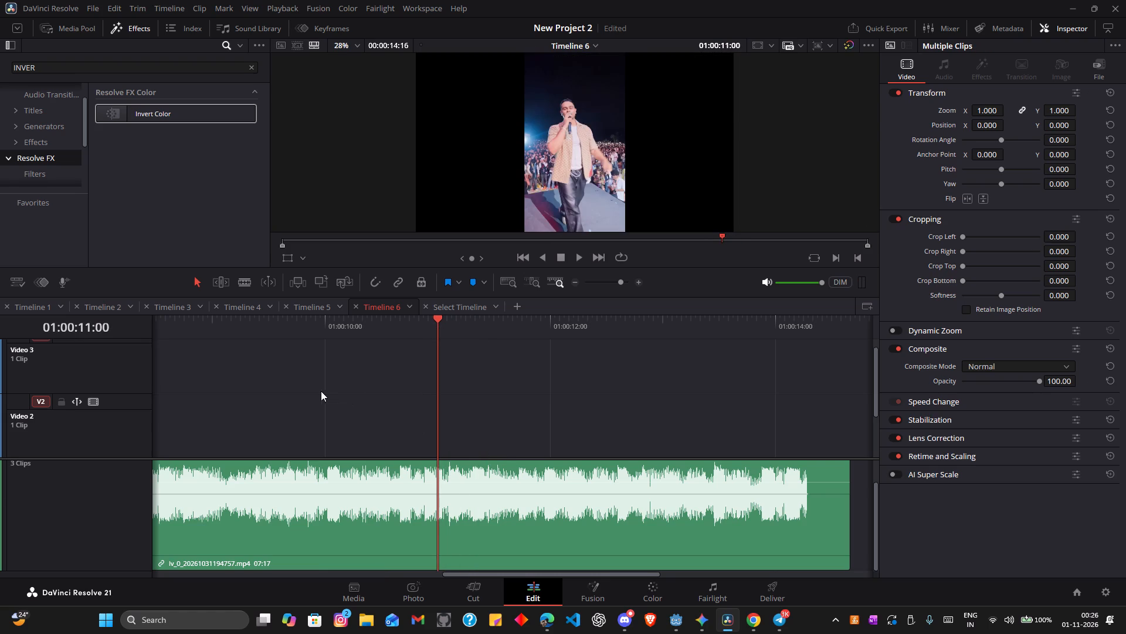
Scrub through the stacked drummer clips and park the playhead on their first frame at 01:00:06:12.
middle_click_drag(320, 393, 797, 431)
scroll(511, 406, "down", 2)
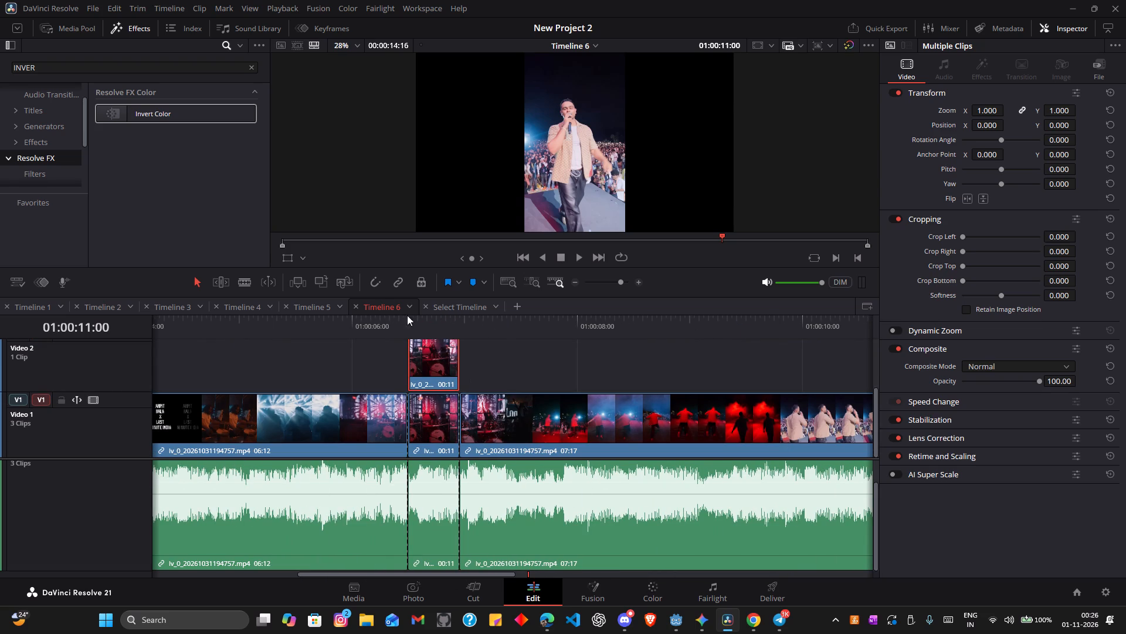
left_click(444, 329)
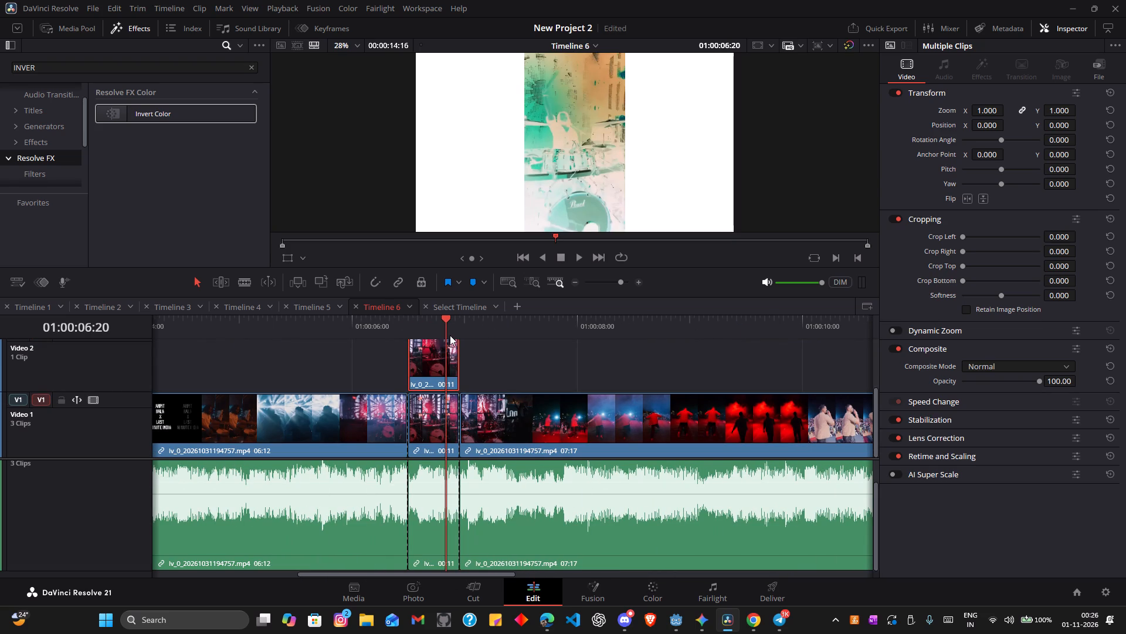
left_click_drag(445, 321, 411, 324)
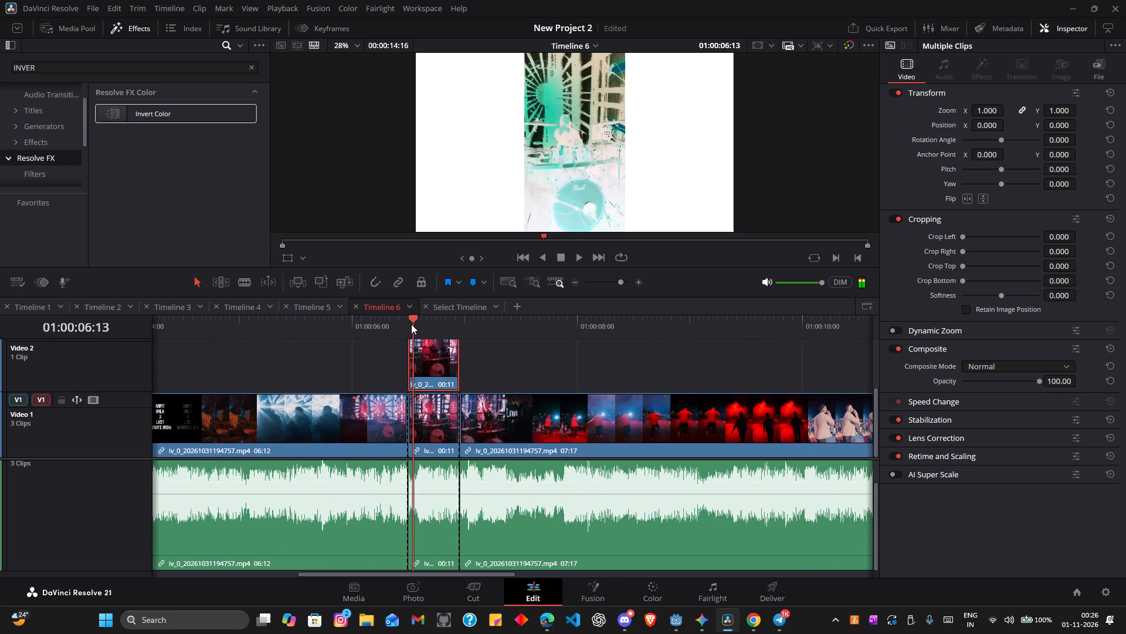
left_click_drag(411, 324, 409, 324)
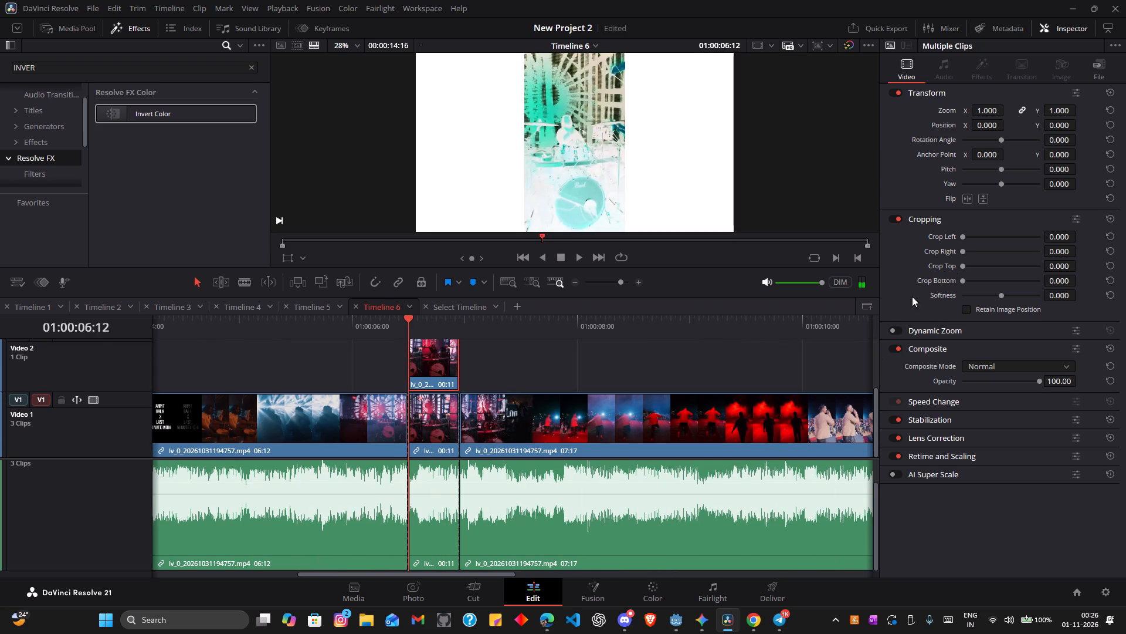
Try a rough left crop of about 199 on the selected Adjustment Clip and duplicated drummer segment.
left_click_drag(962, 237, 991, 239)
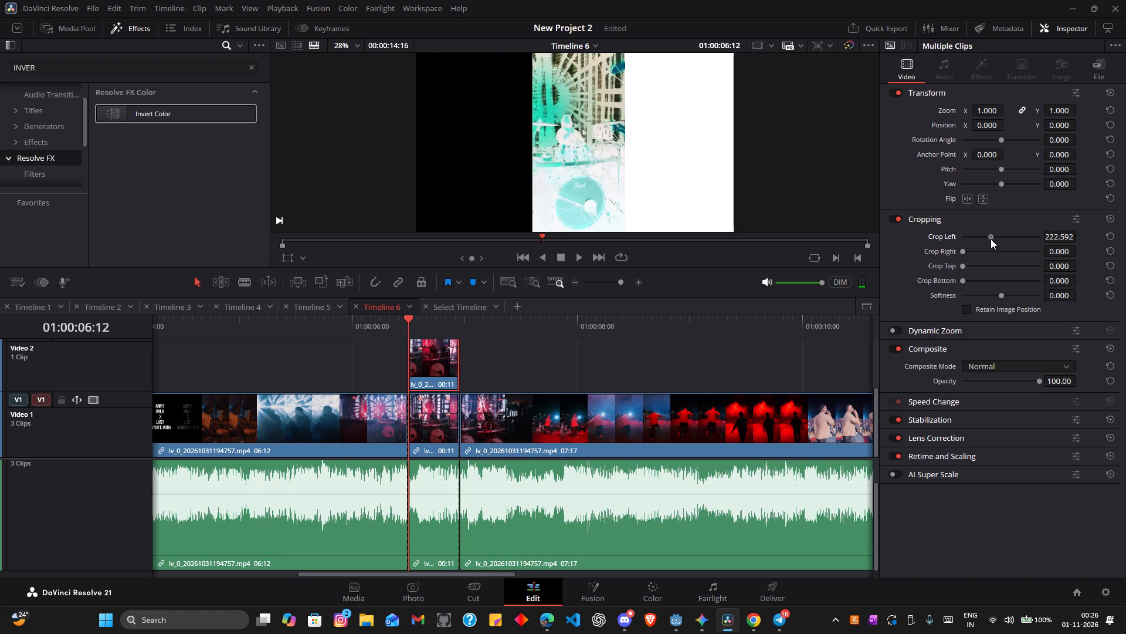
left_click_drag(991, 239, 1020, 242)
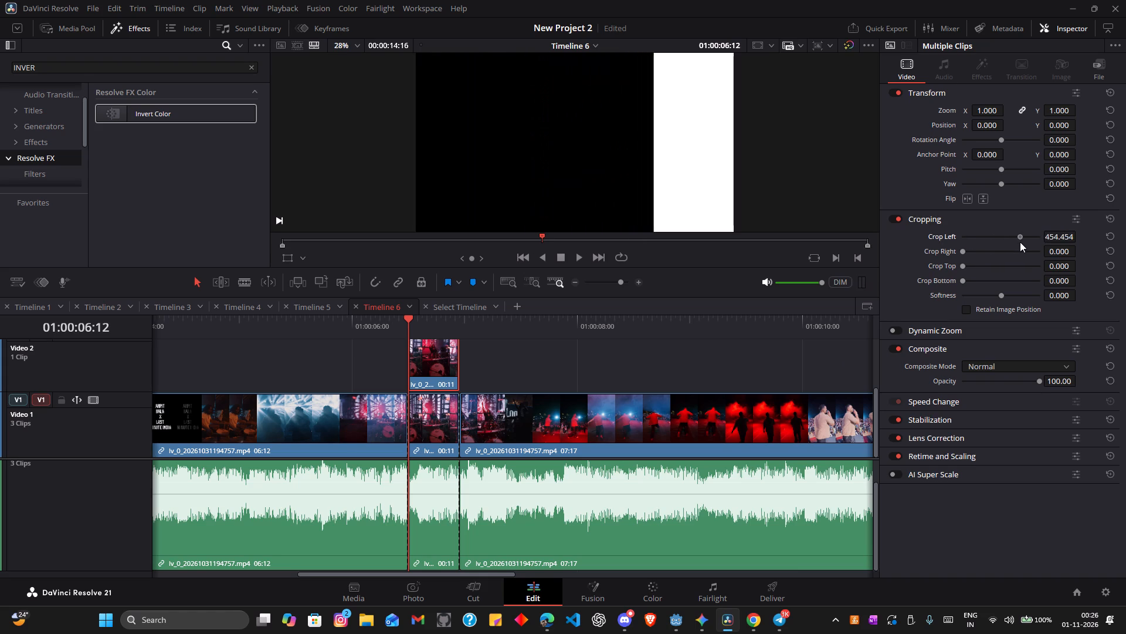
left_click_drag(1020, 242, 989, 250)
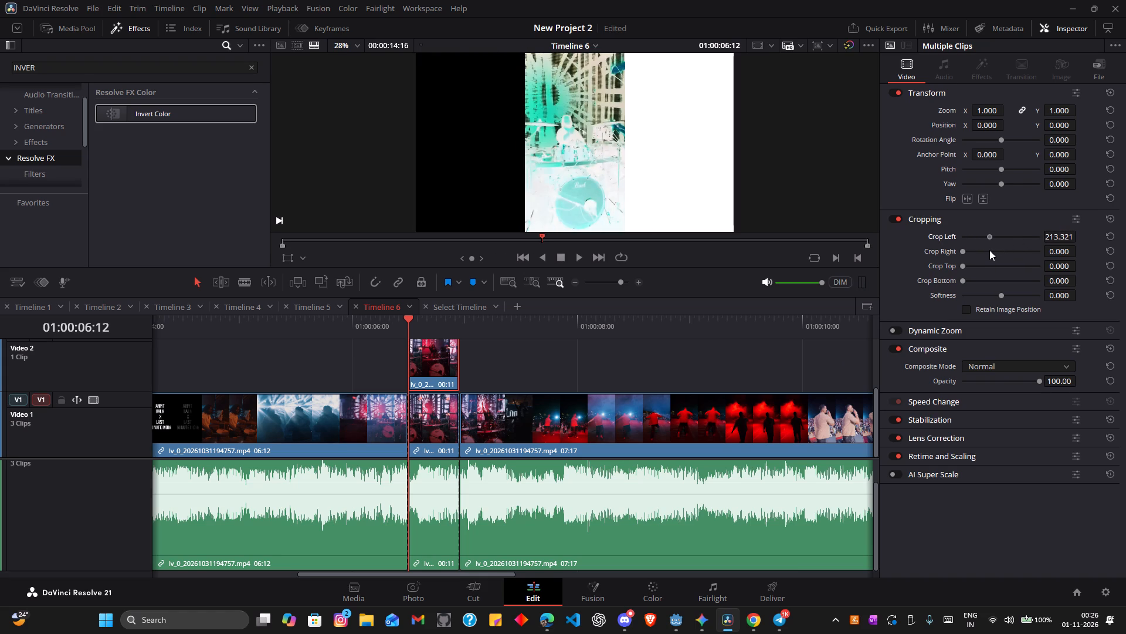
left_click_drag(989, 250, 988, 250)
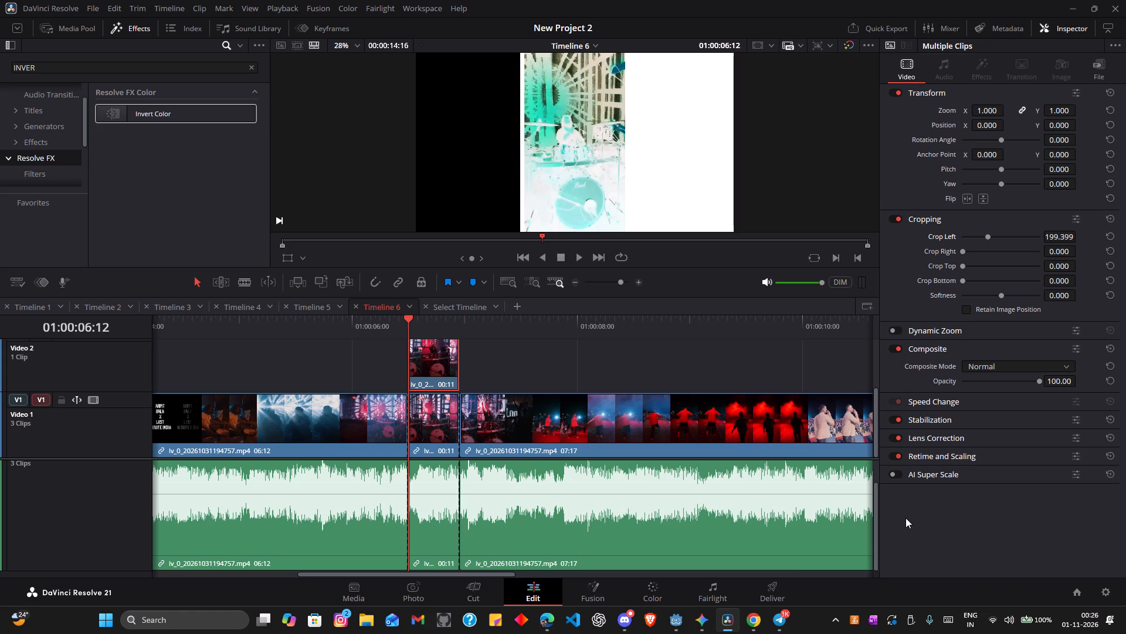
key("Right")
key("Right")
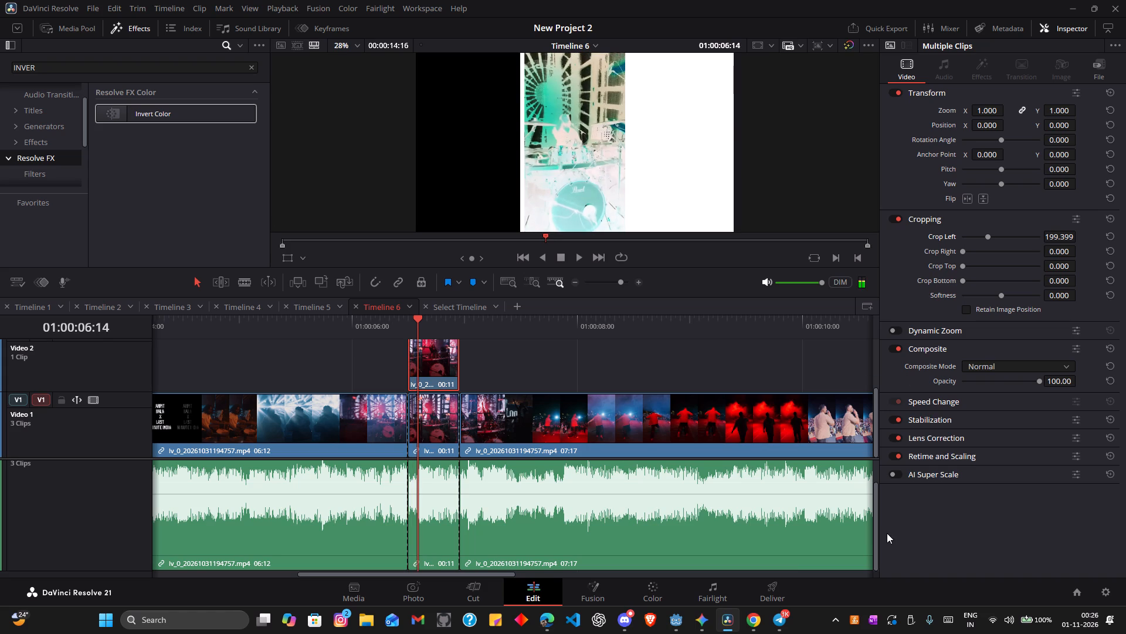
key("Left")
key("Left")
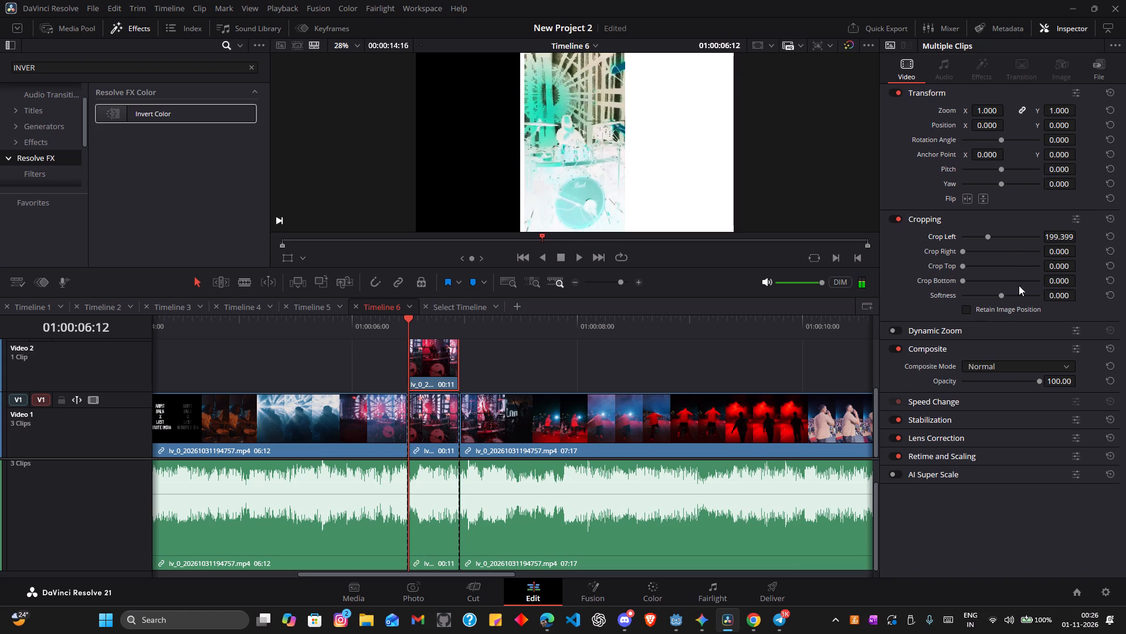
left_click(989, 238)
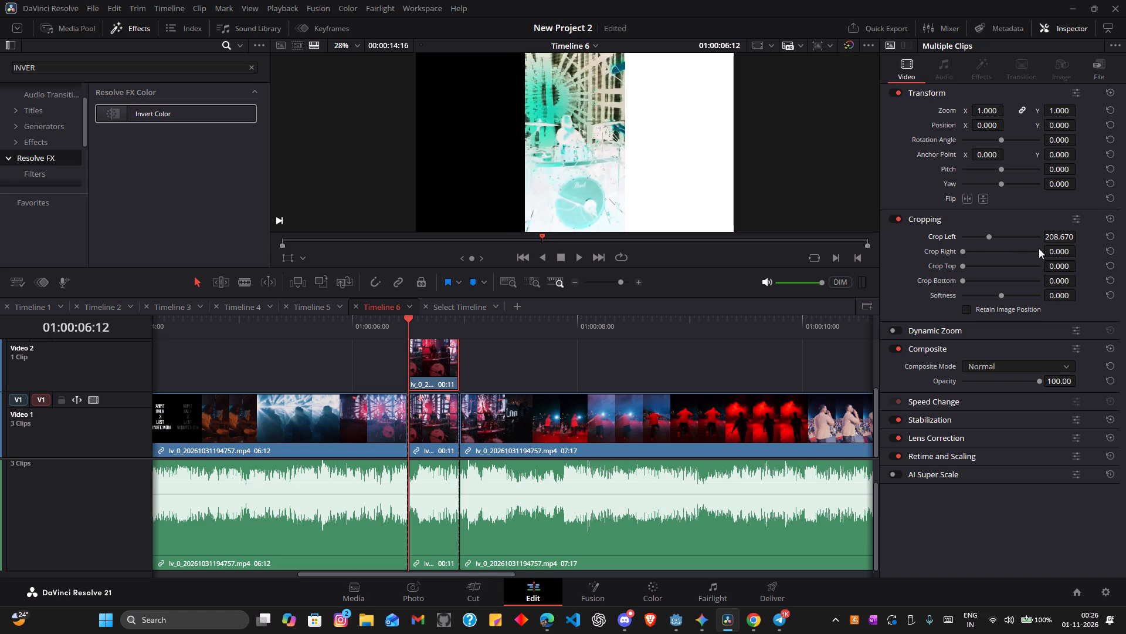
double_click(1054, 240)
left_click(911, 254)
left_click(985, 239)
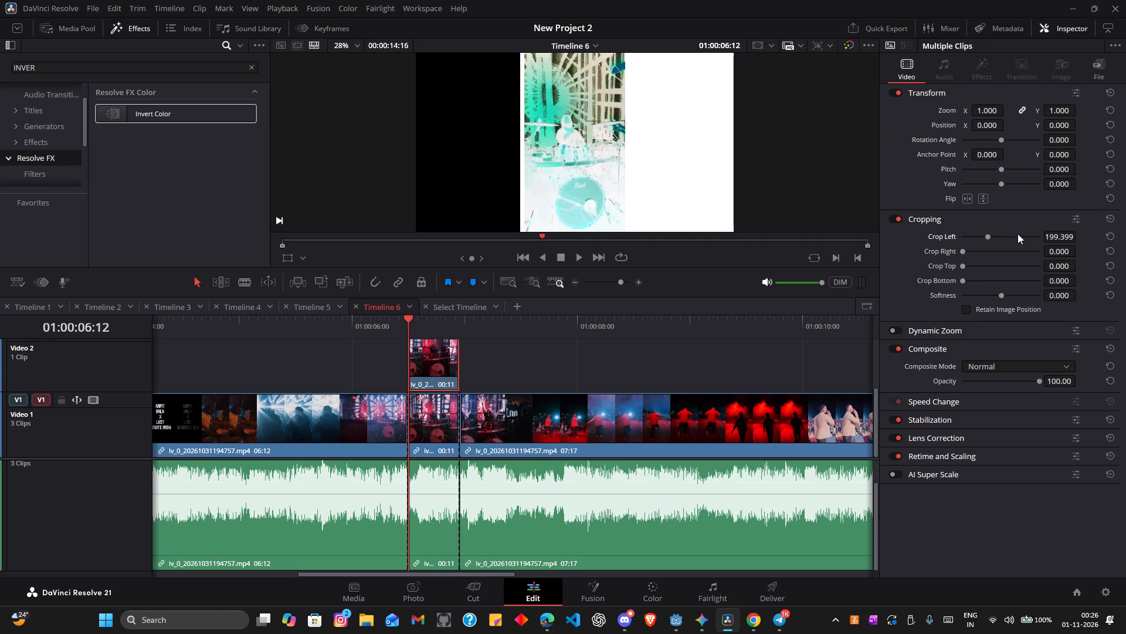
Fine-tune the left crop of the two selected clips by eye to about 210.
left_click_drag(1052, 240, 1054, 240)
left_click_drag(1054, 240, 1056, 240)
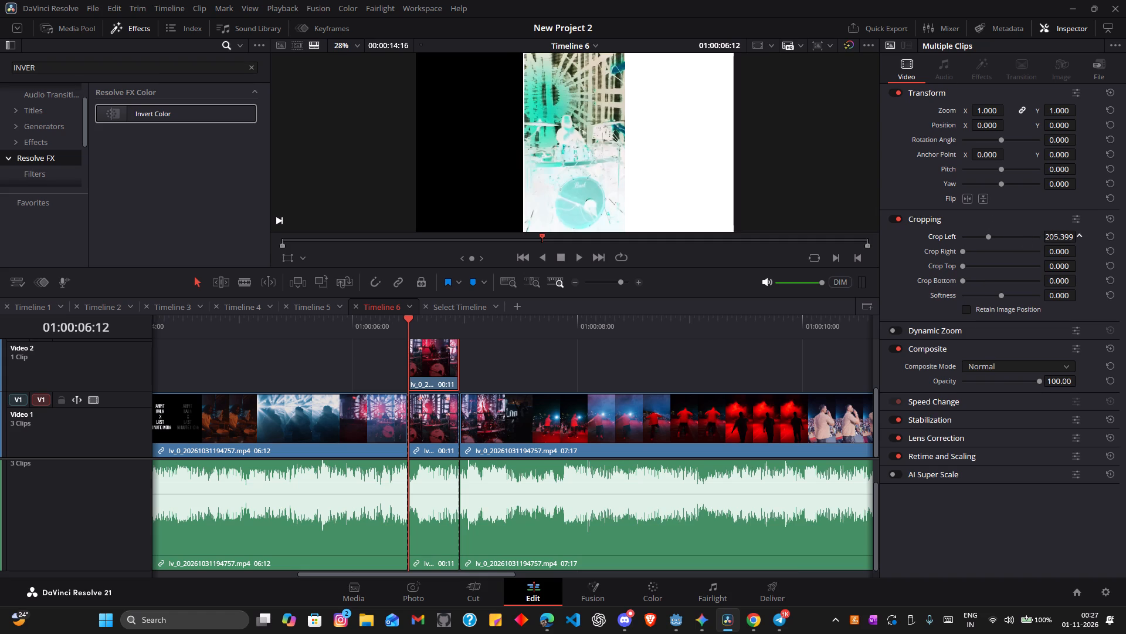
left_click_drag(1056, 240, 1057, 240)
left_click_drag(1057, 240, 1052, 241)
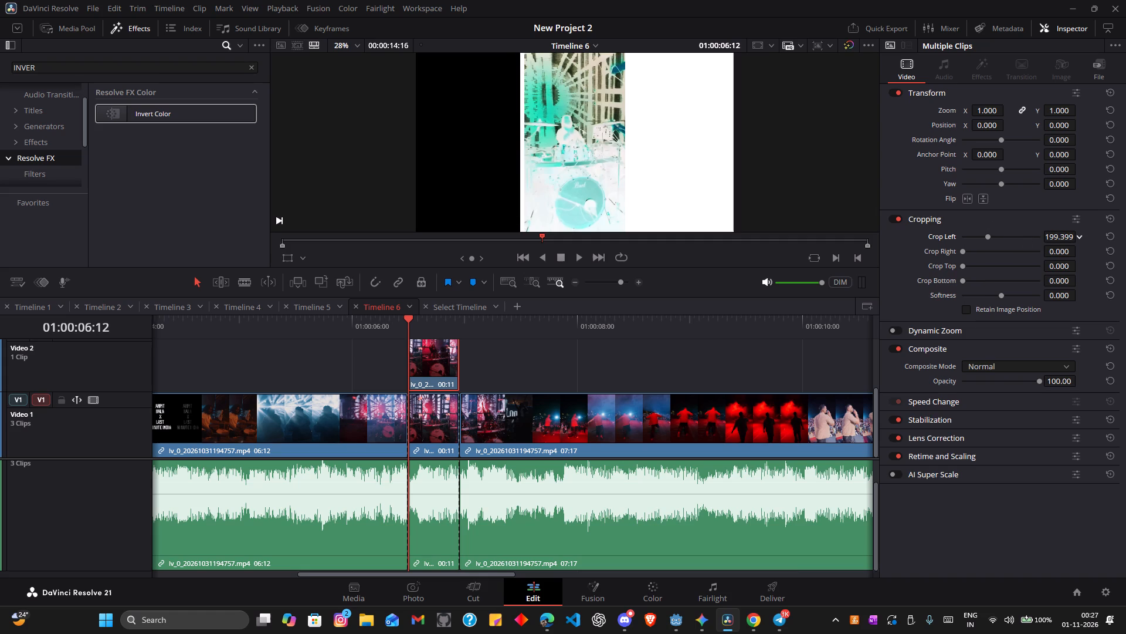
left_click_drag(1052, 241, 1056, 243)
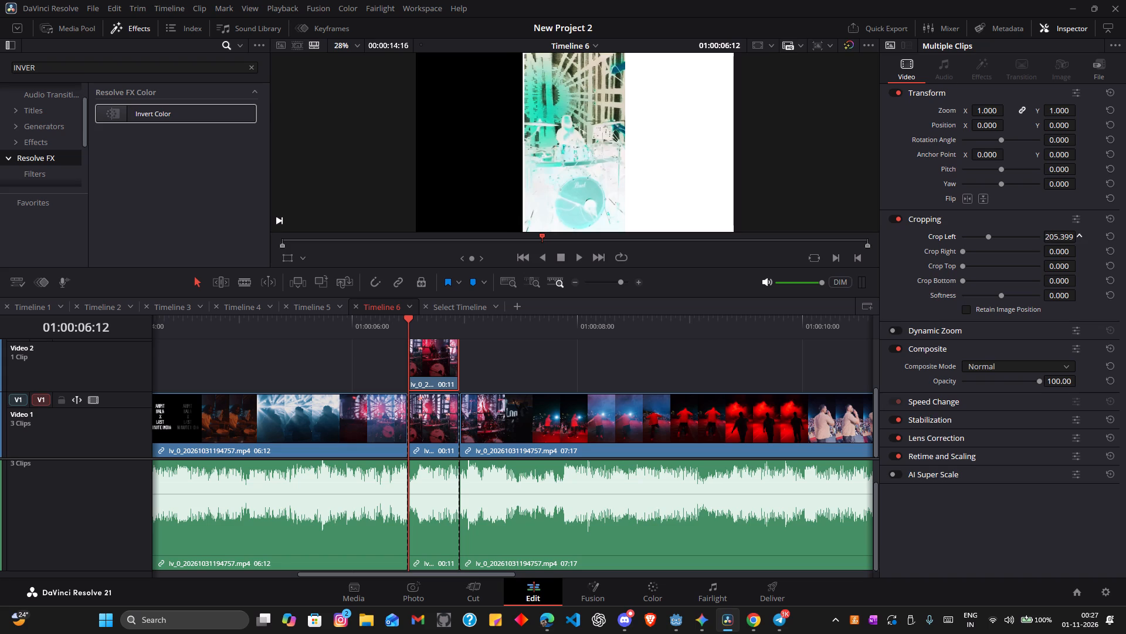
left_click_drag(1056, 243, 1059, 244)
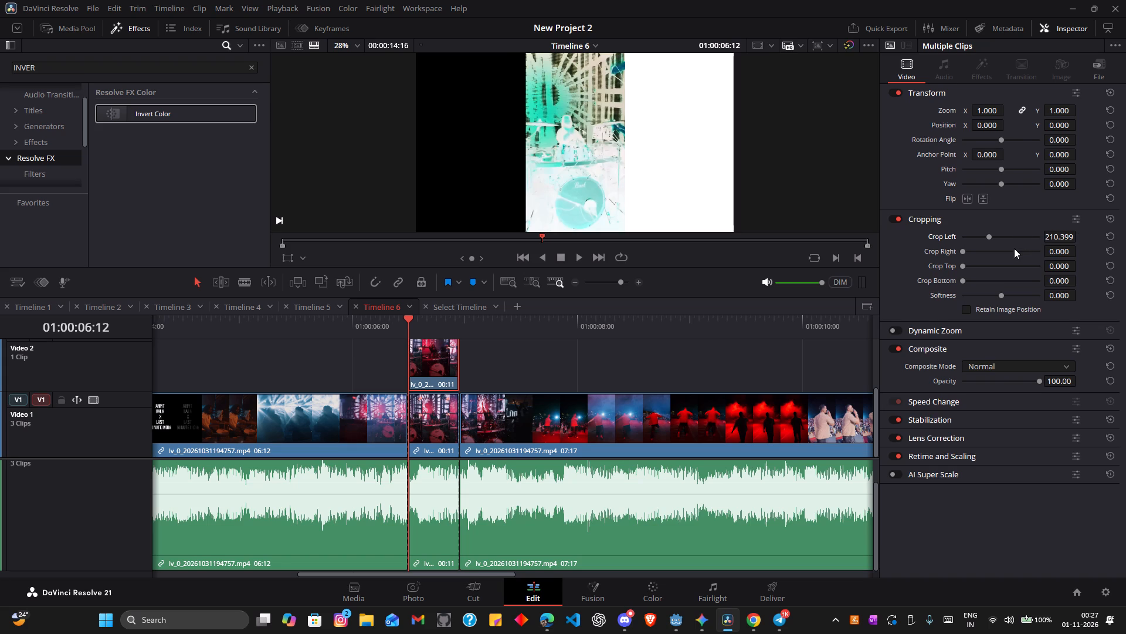
Set both Crop Left and Crop Right to 208 for the selected Adjustment Clip and duplicated drummer segment.
double_click(1060, 238)
type("208")
key("Return")
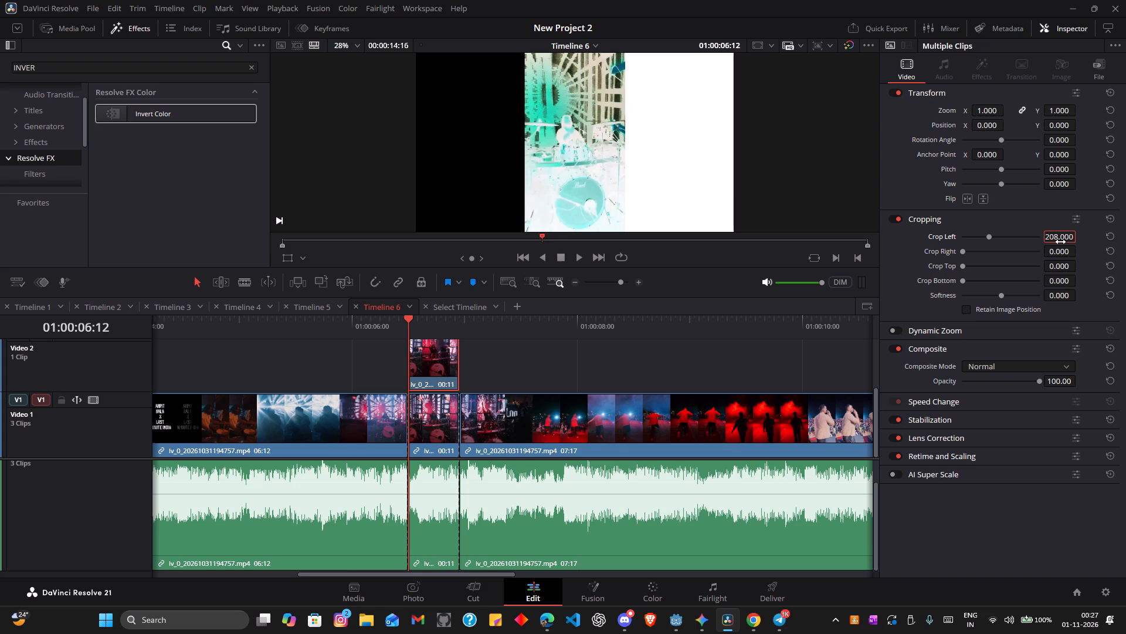
double_click(1060, 253)
key("2")
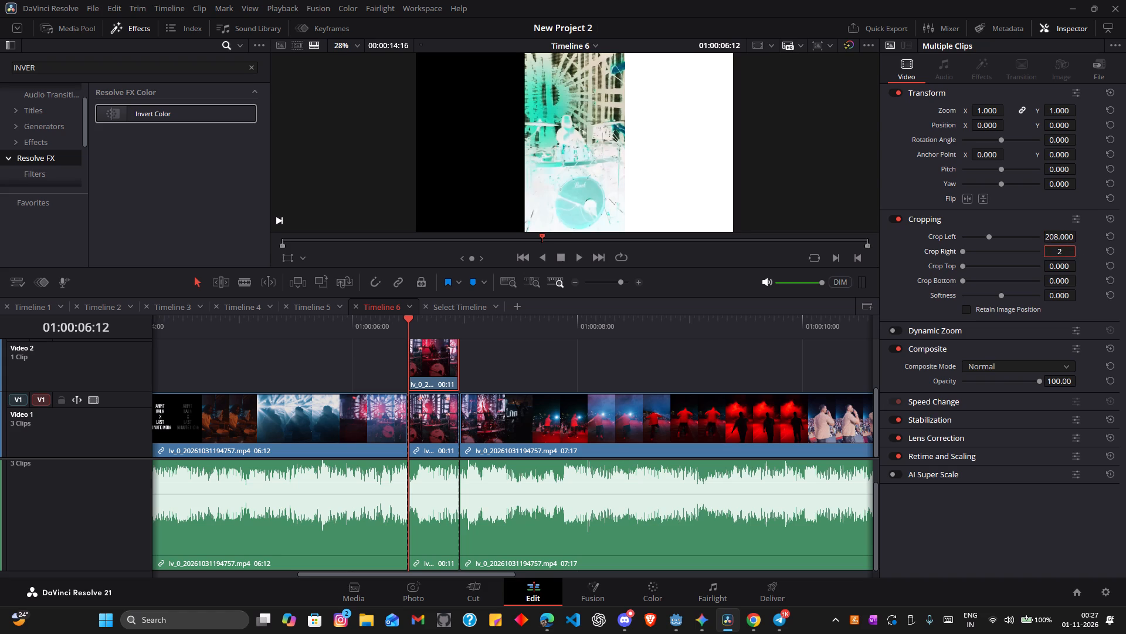
key("0")
key("8")
key("Return")
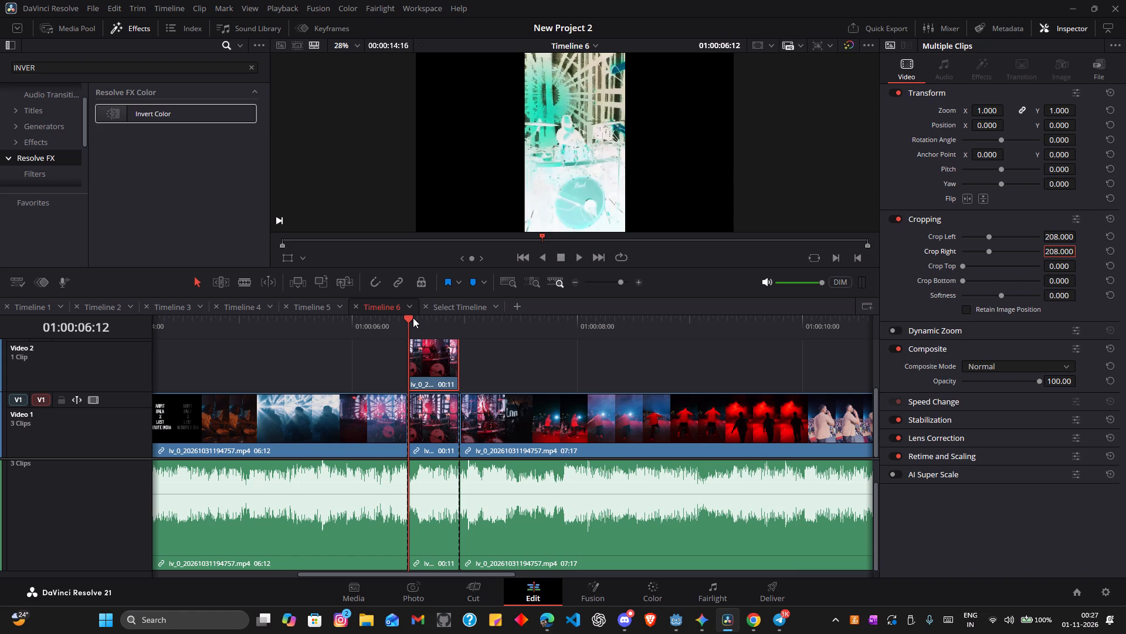
Check the cropping at 01:00:06:02 and 01:00:06:17, and deselect the stacked clips on Video 2 and Video 3.
left_click_drag(412, 317, 359, 322)
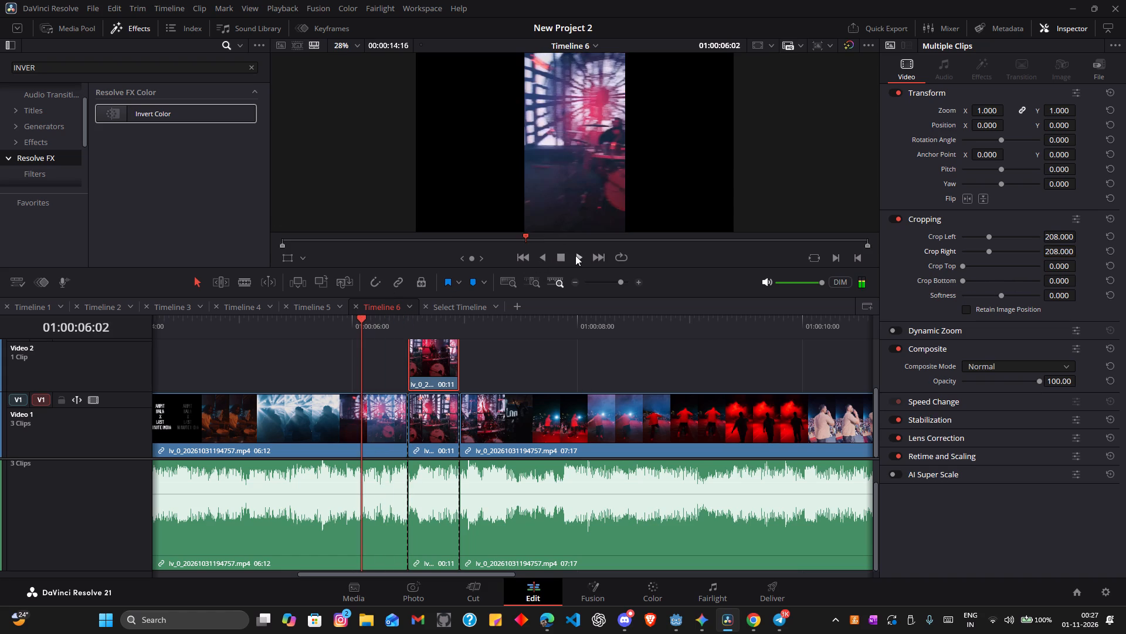
left_click(430, 328)
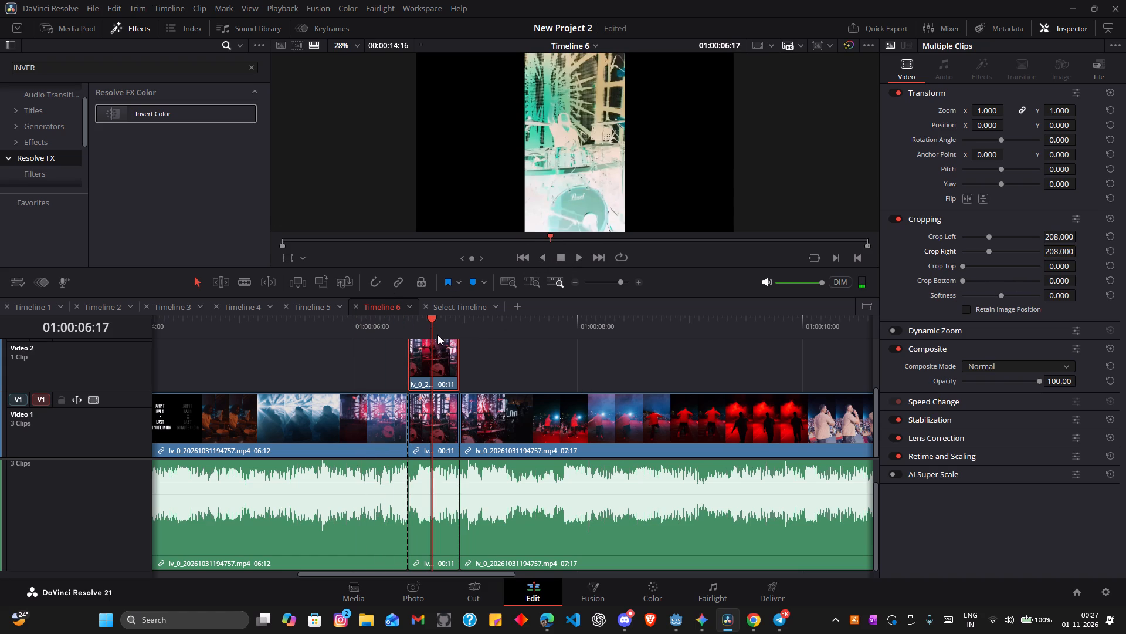
scroll(453, 362, "up", 3)
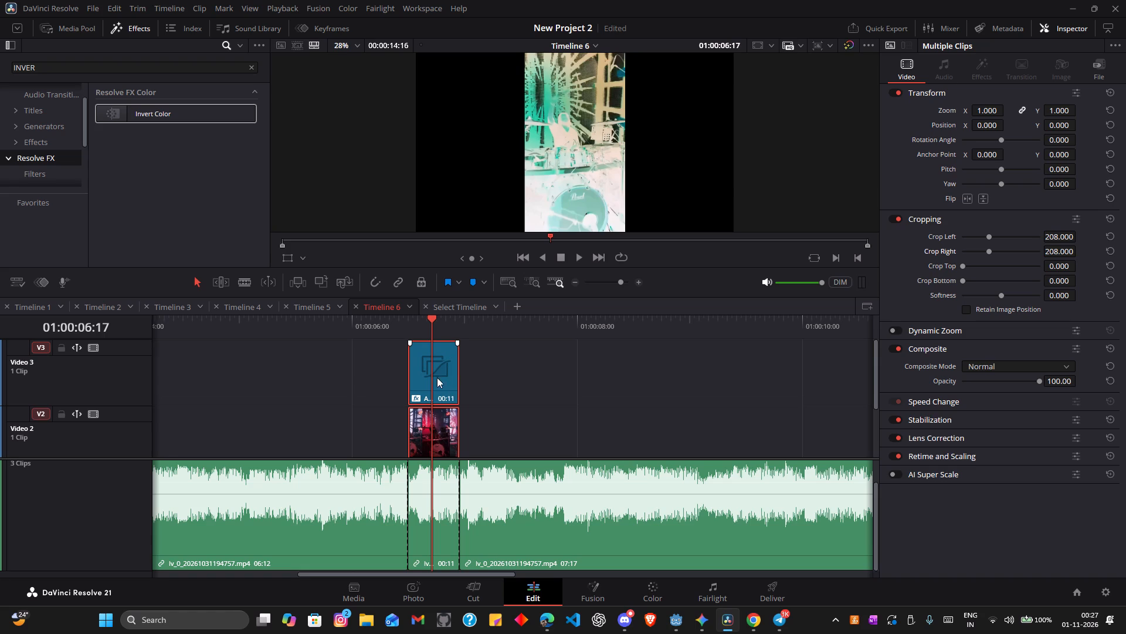
left_click(445, 370)
left_click(483, 369)
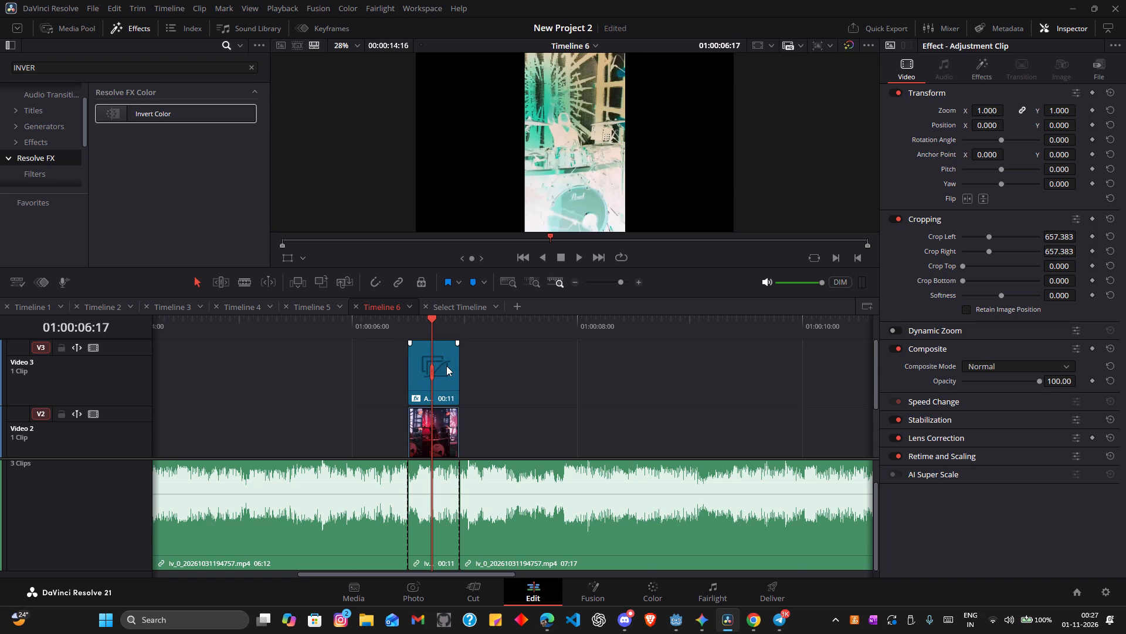
Convert the Adjustment Clip on Video 3 into a compound clip, keeping the default name and start timecode.
left_click(446, 366)
right_click(445, 365)
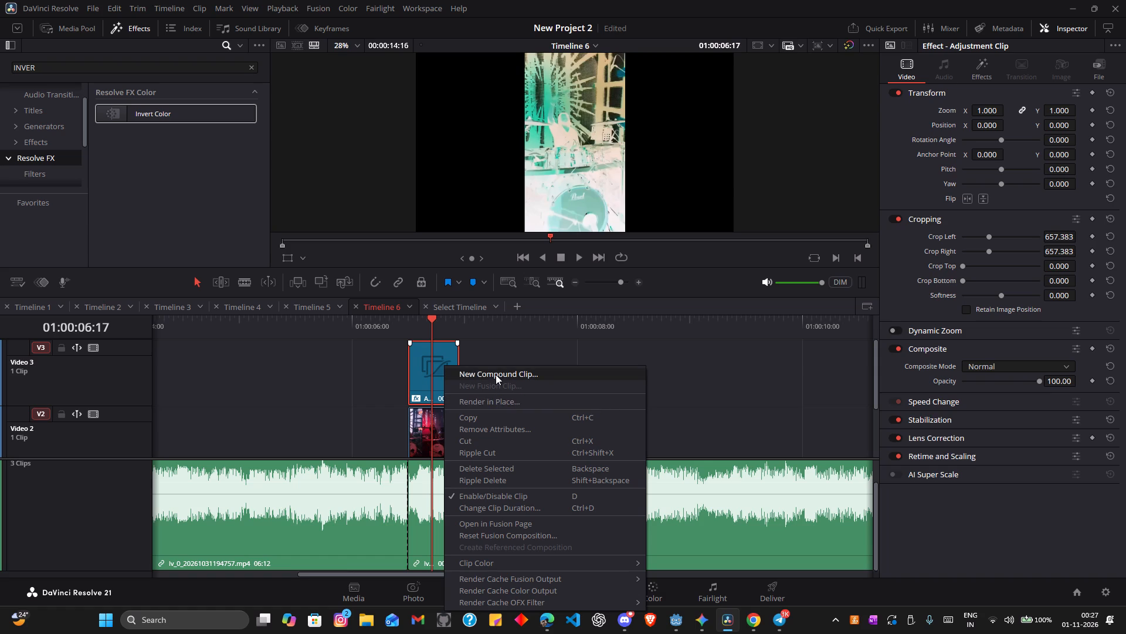
left_click(496, 375)
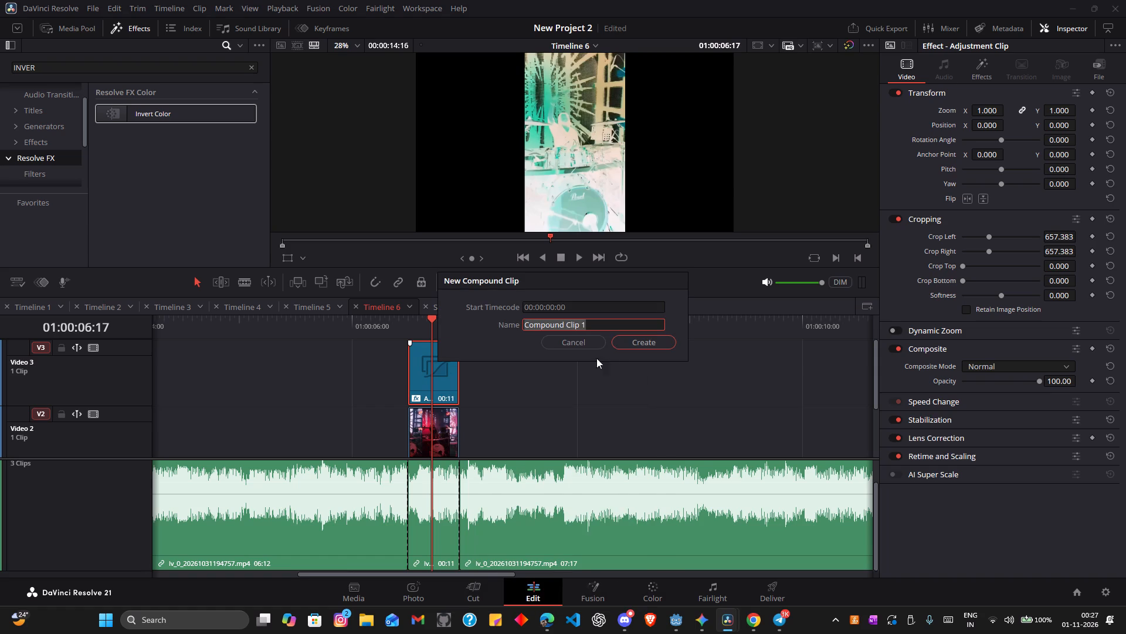
left_click(633, 342)
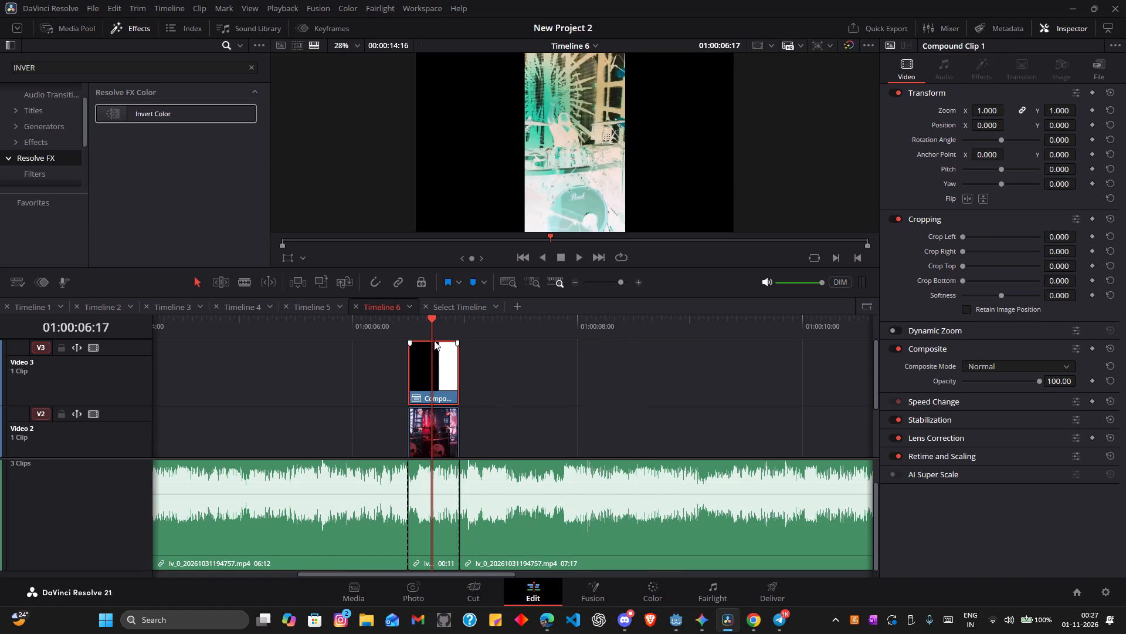
Park at 01:00:06:19 and set the compound clip's saturation to 0 in the primary color wheels.
left_click_drag(432, 318, 401, 317)
left_click_drag(400, 317, 442, 318)
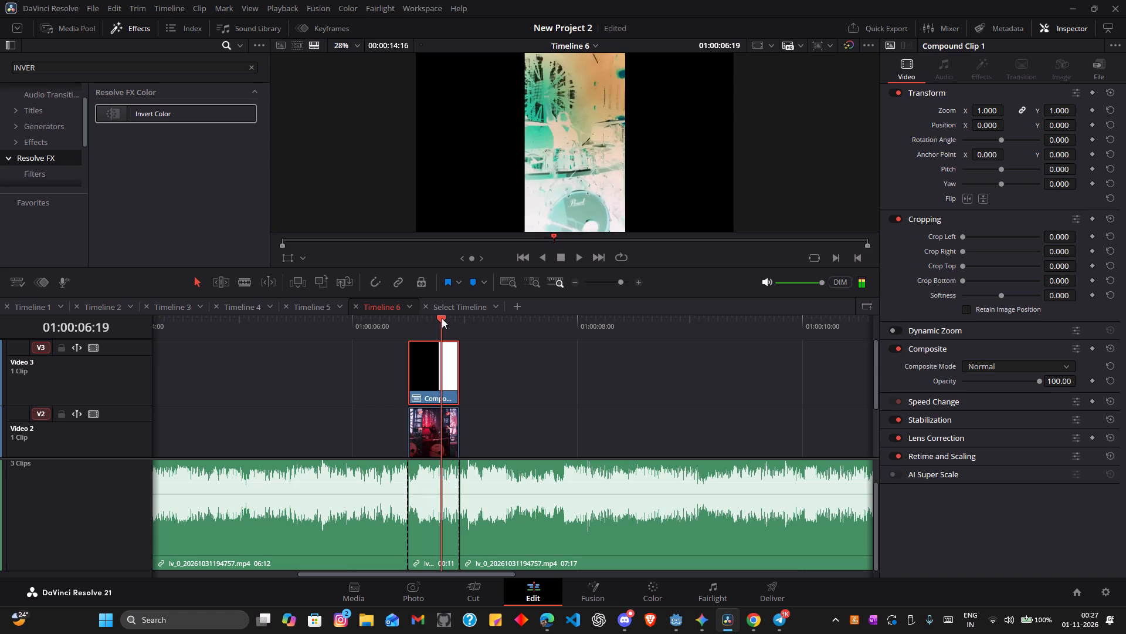
left_click_drag(442, 318, 443, 319)
left_click(654, 588)
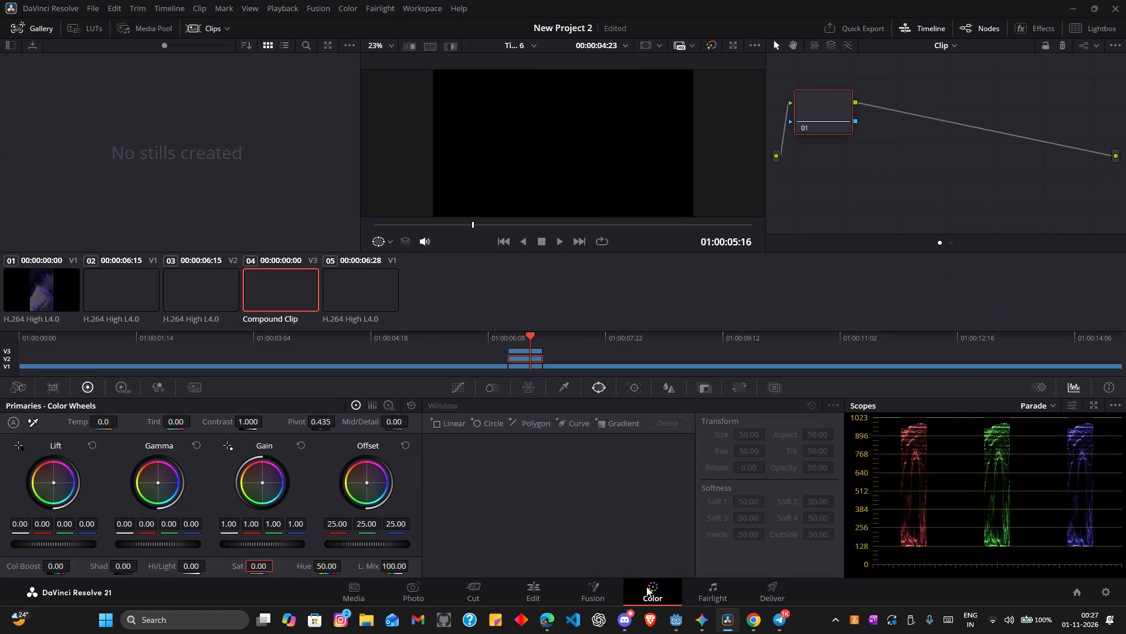
double_click(260, 567)
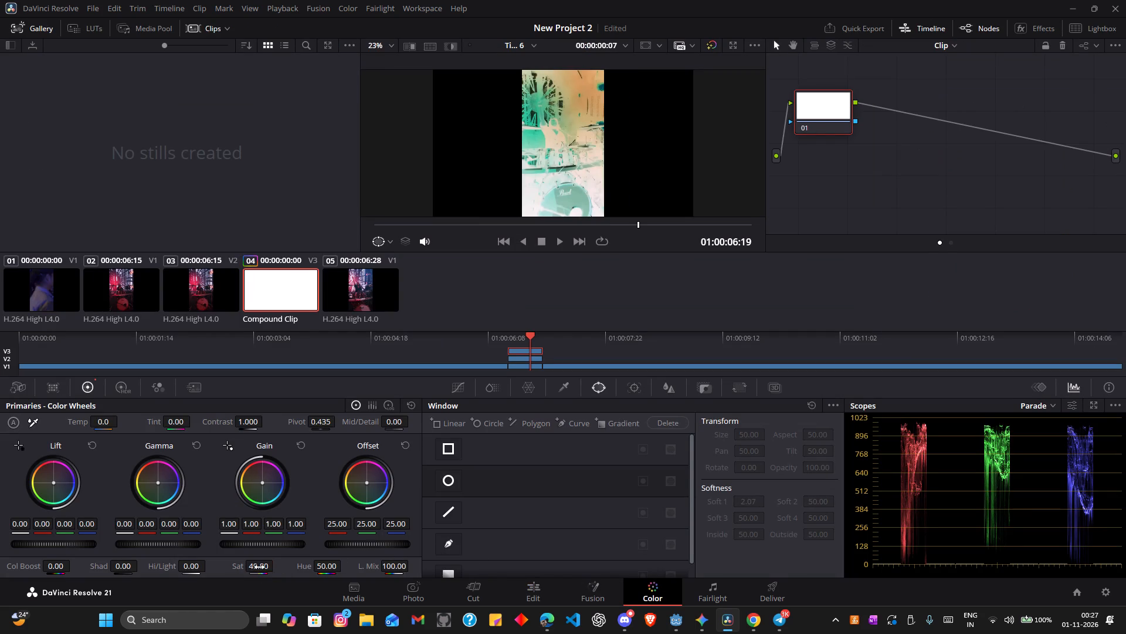
key("0")
key("0")
key("Return")
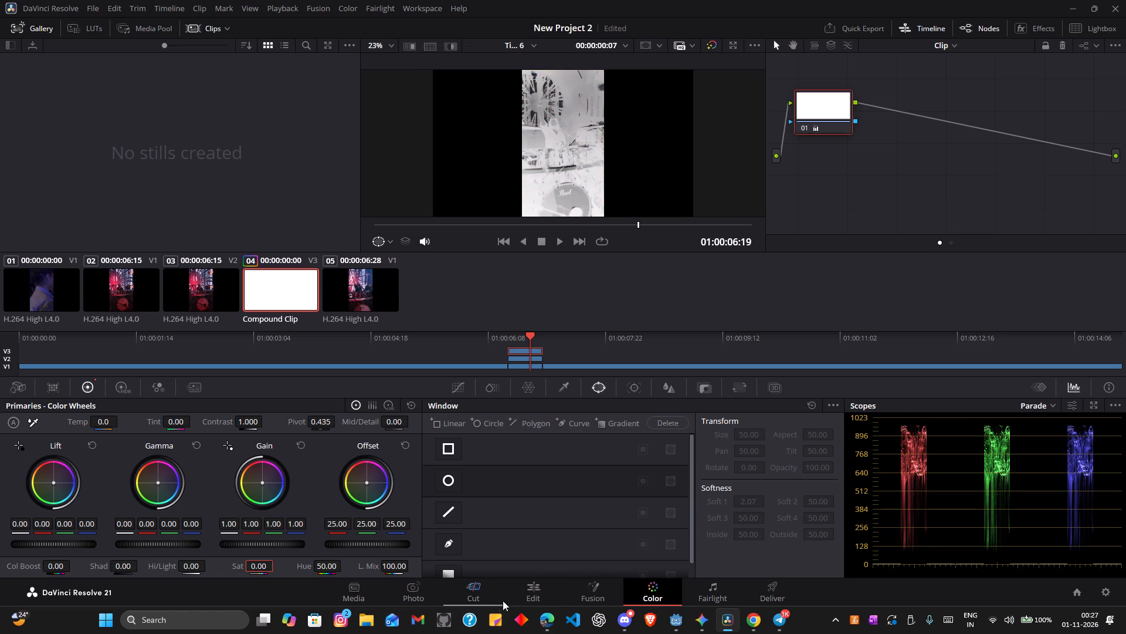
left_click(531, 593)
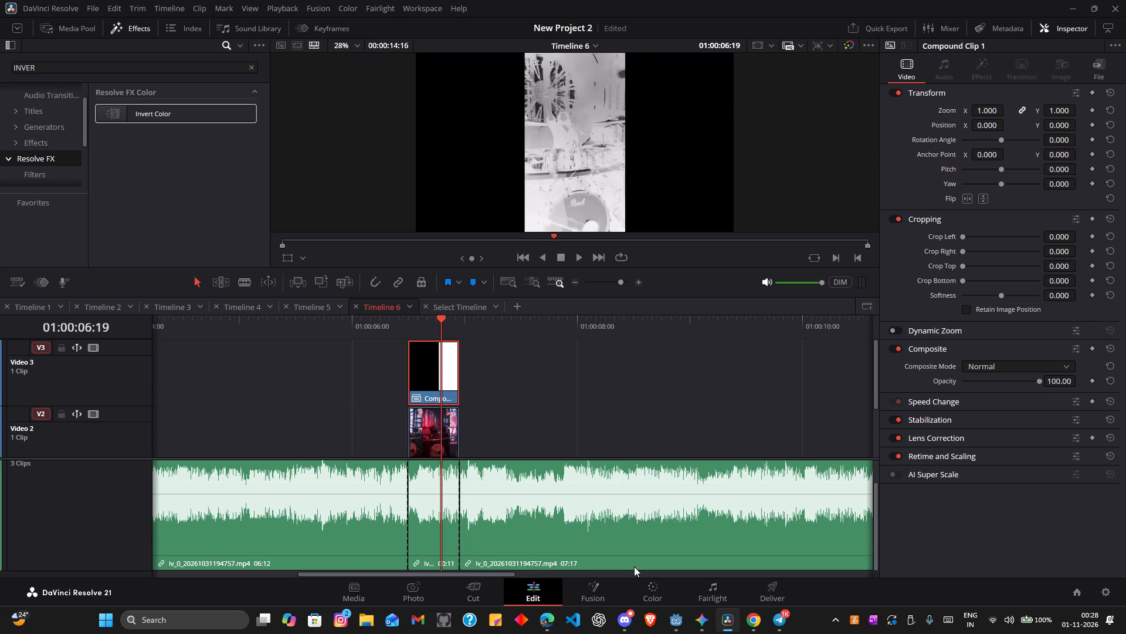
Add a rectangular window to the compound clip's grade, pull its right edge inward, and set Soft 1 to about 0.78 and Soft 3 to about 0.51.
left_click(648, 592)
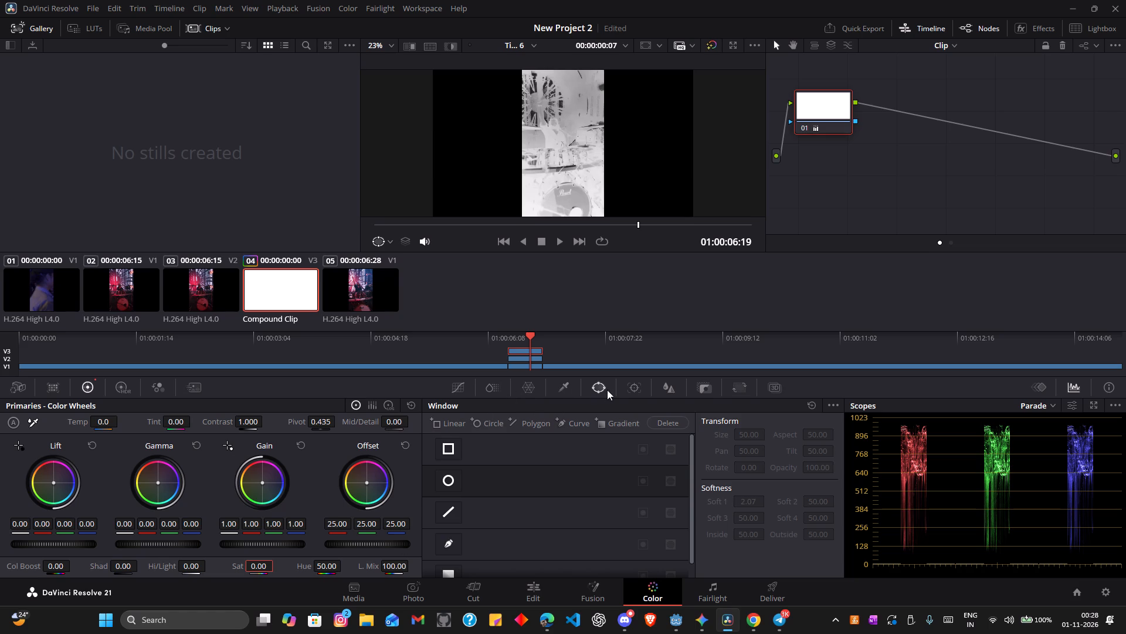
left_click(595, 390)
left_click(450, 451)
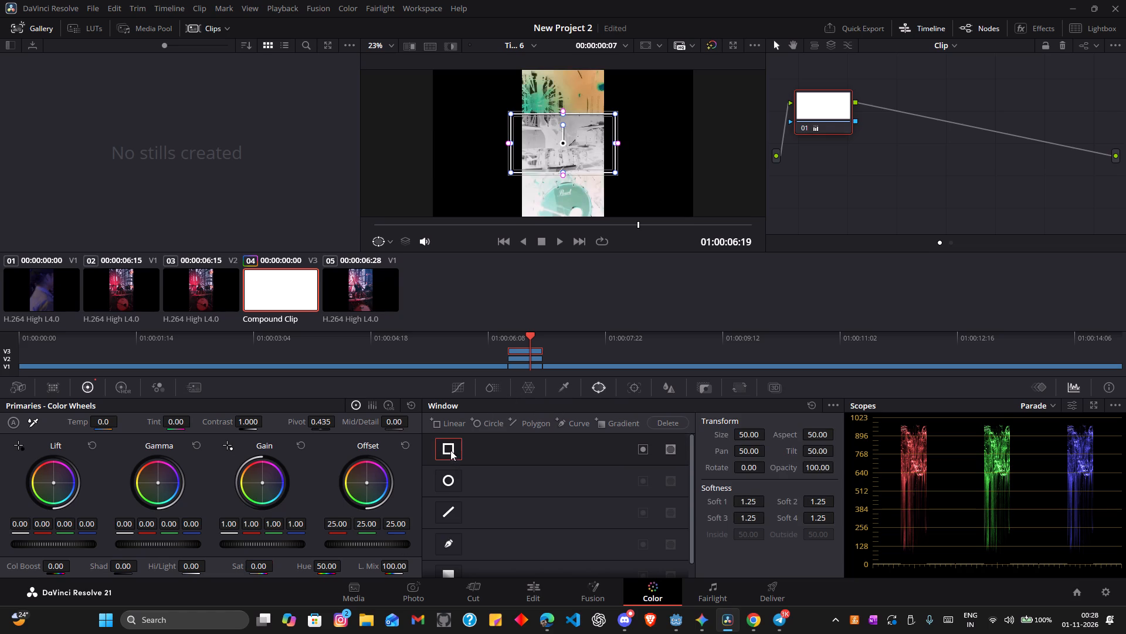
left_click(563, 143)
left_click(561, 137)
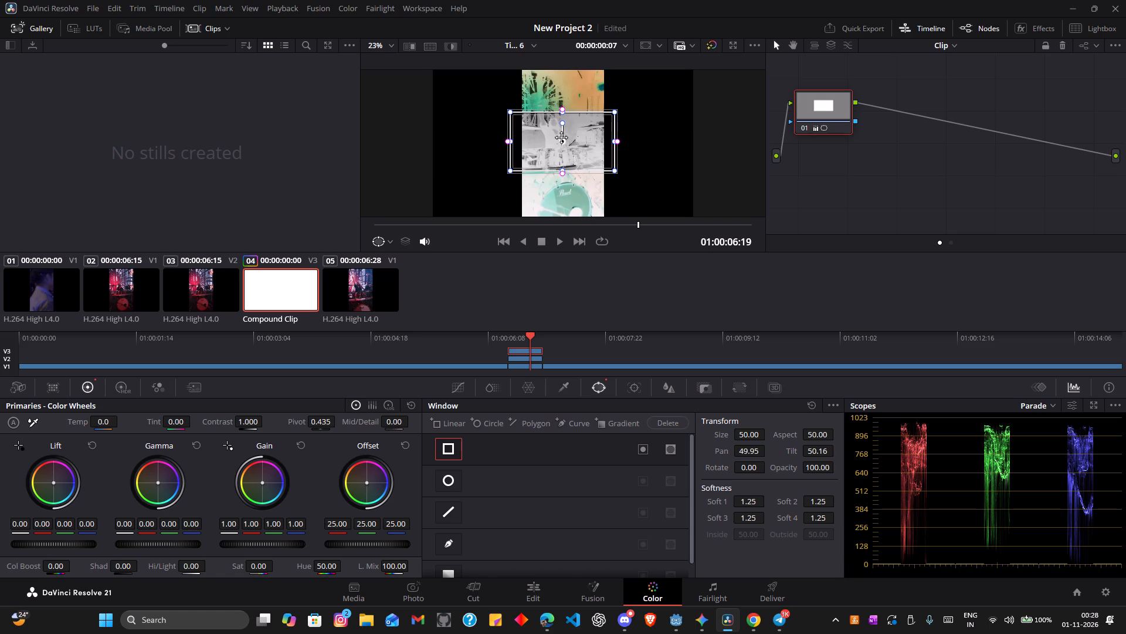
left_click(616, 141)
left_click_drag(613, 142, 583, 140)
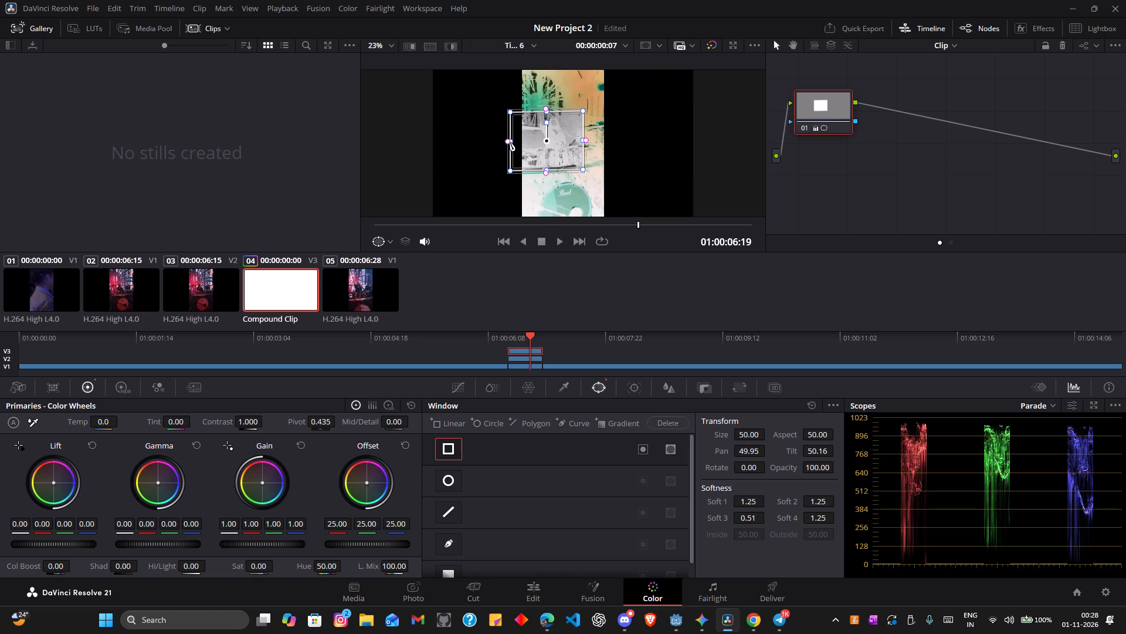
left_click_drag(507, 142, 525, 143)
left_click_drag(525, 143, 512, 143)
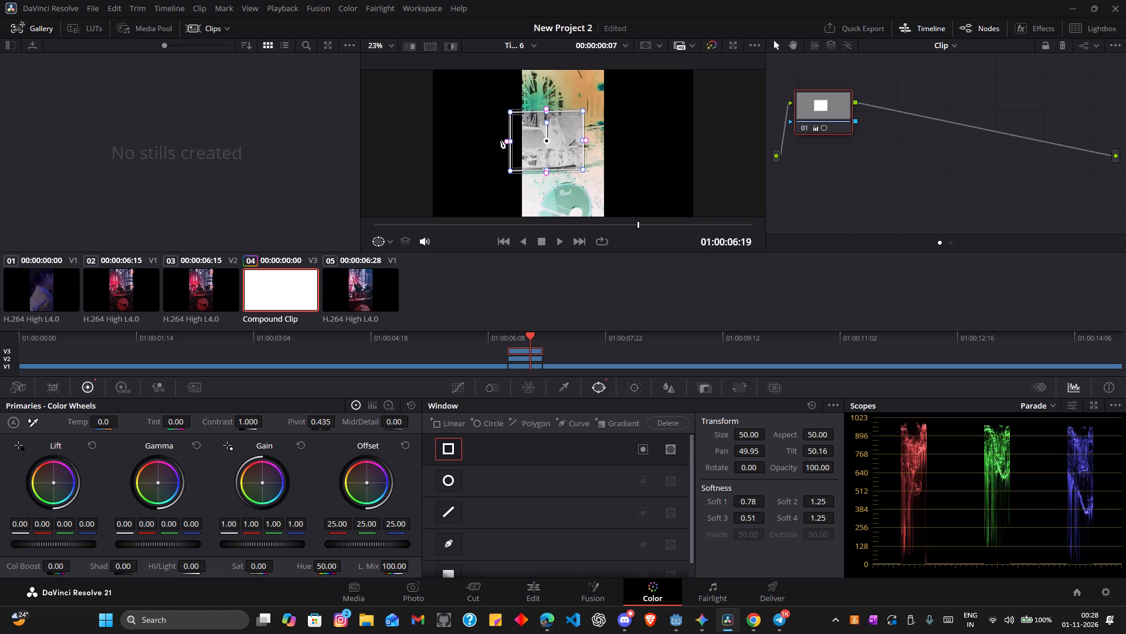
Narrow the window further from its left edge and centre it over the drummer at about pan 49.9 and tilt 50.2.
left_click_drag(515, 147, 534, 147)
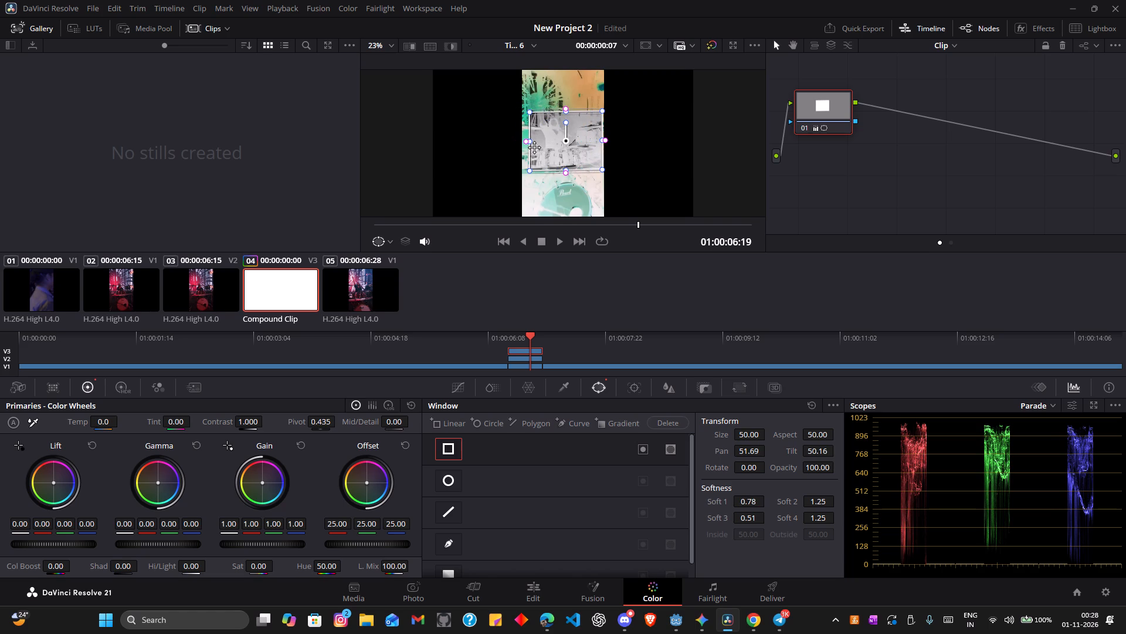
left_click_drag(534, 147, 530, 146)
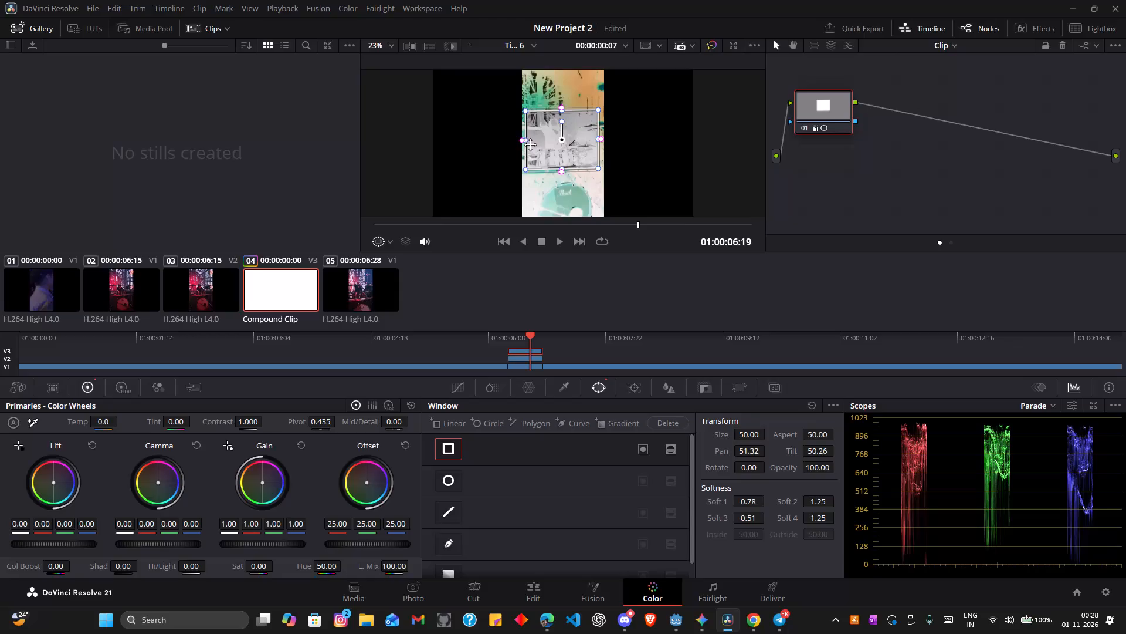
left_click_drag(524, 140, 539, 143)
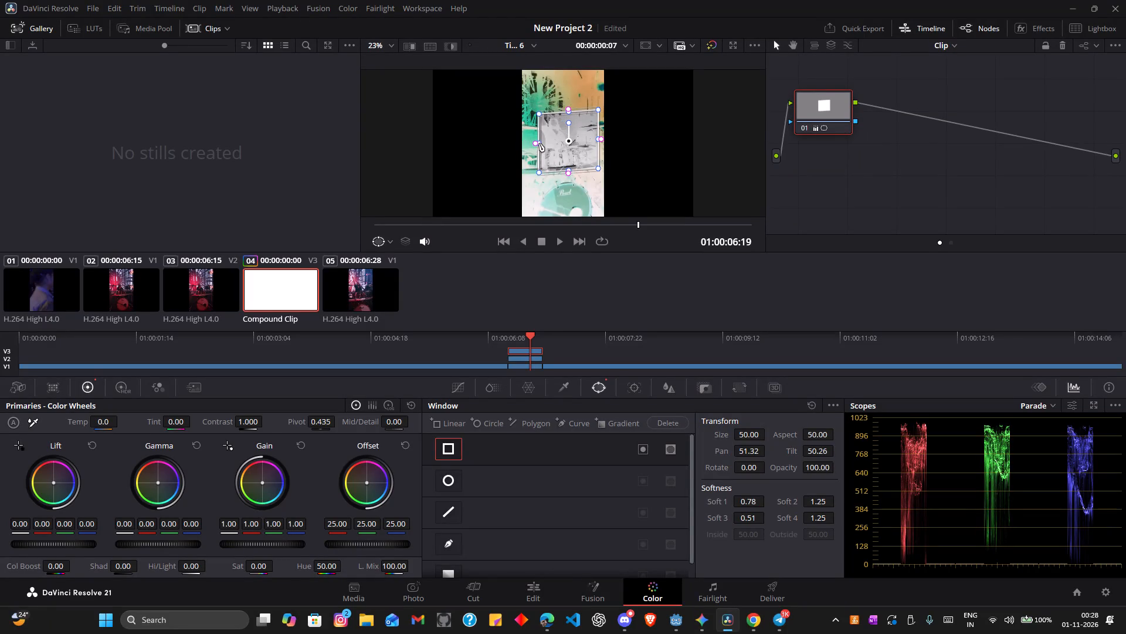
left_click_drag(539, 143, 541, 140)
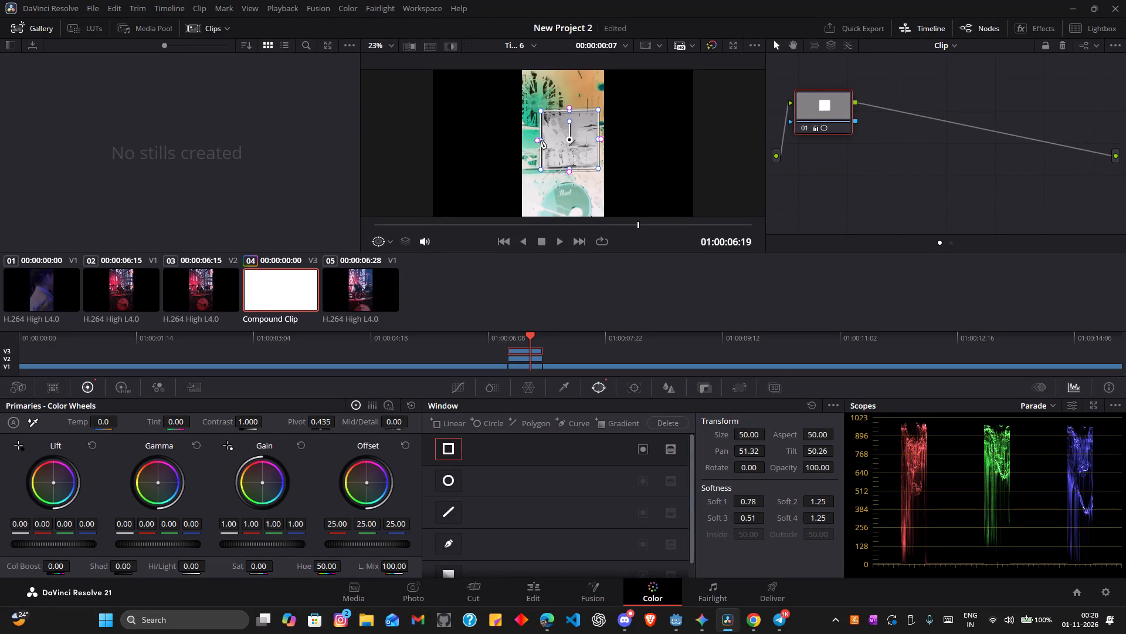
left_click_drag(541, 140, 550, 141)
left_click_drag(574, 141, 558, 141)
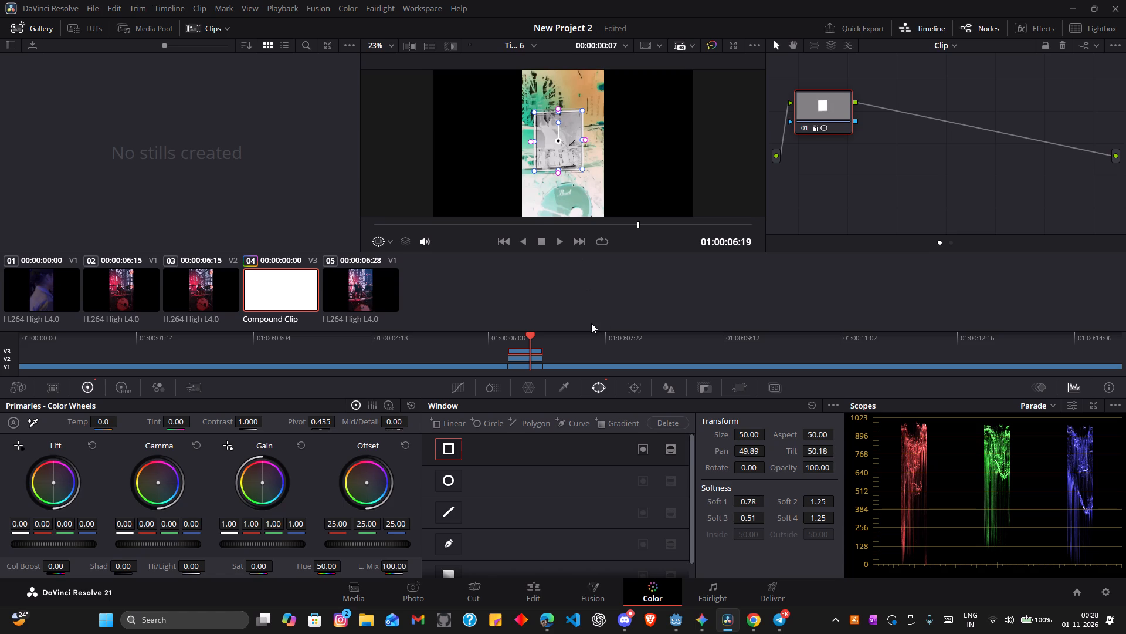
left_click(555, 585)
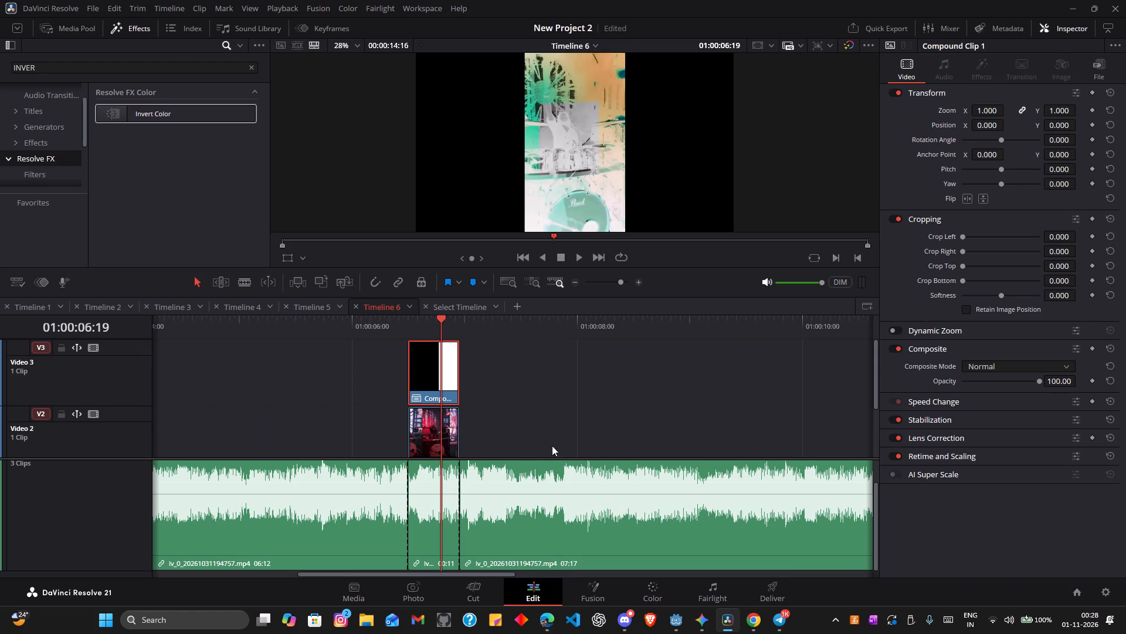
Copy the compound clip and the duplicated drummer segment from Timeline 6 and paste them into the empty timeline.
left_click_drag(489, 366, 442, 422)
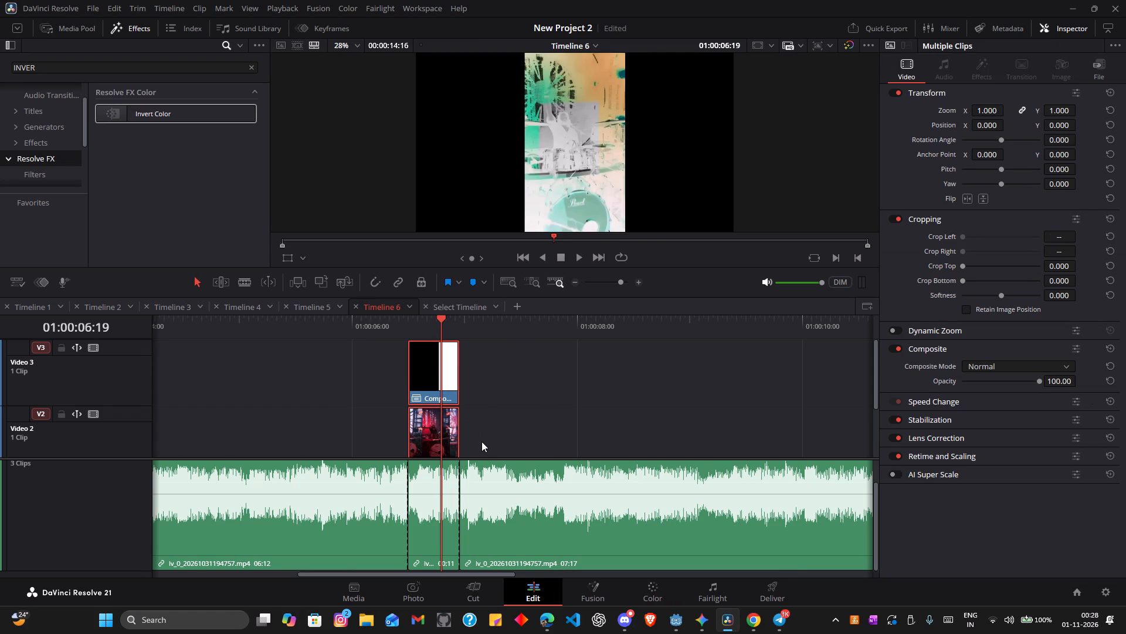
key("ctrl+c")
scroll(499, 403, "down", 4)
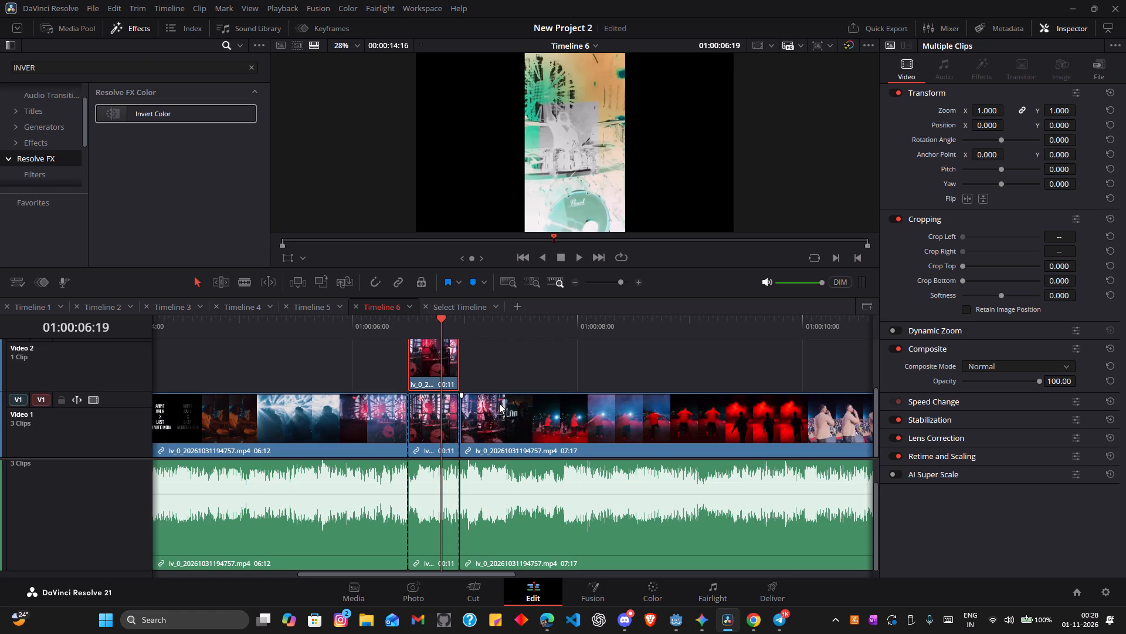
scroll(499, 403, "up", 2)
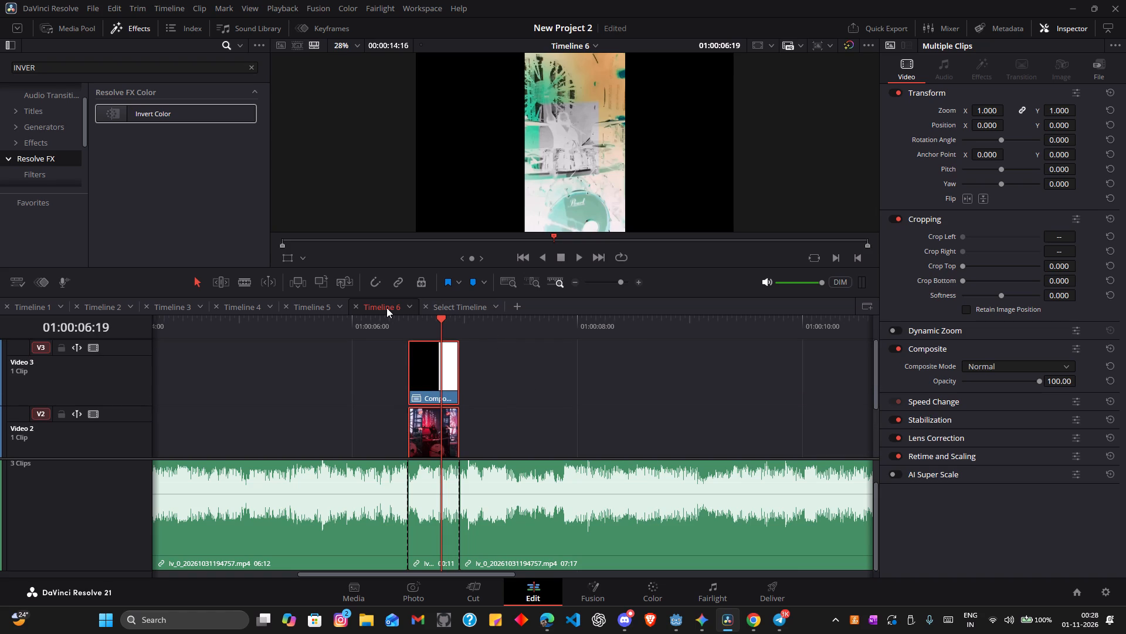
left_click(386, 307)
left_click(385, 309)
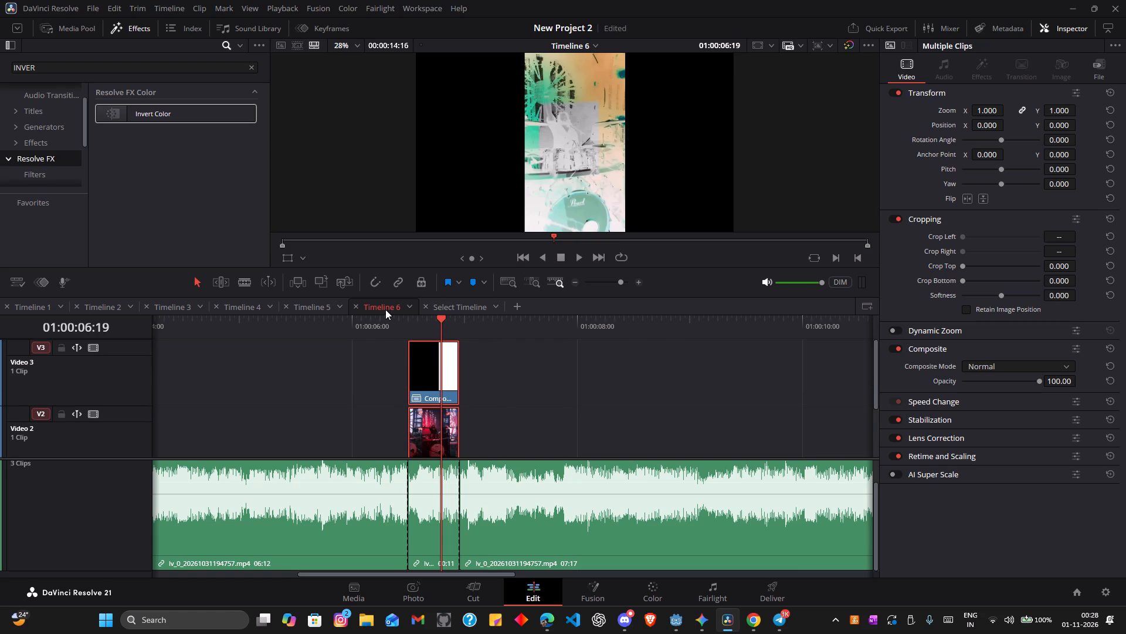
left_click(386, 306)
left_click(455, 301)
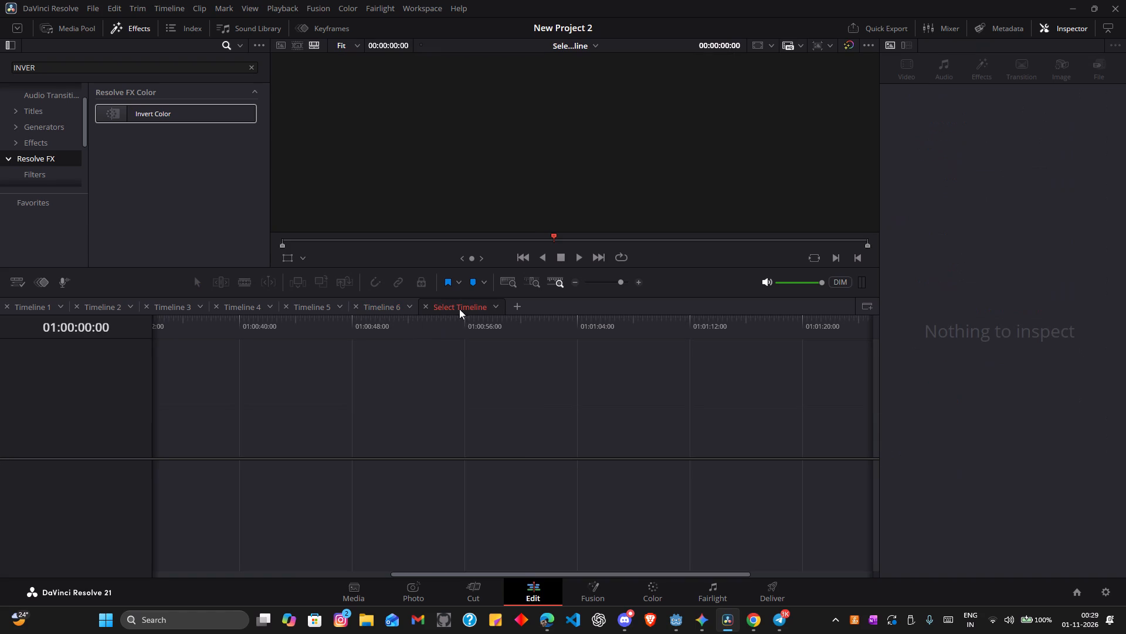
scroll(281, 392, "up", 6)
middle_click_drag(247, 370, 708, 404)
middle_click_drag(335, 402, 761, 455)
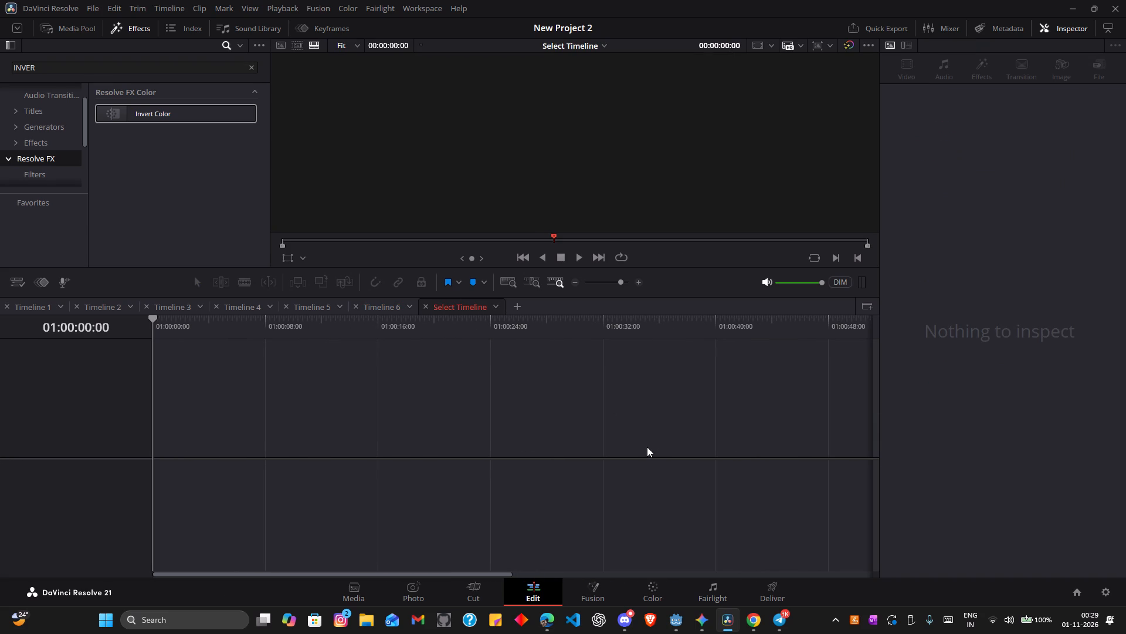
key("ctrl+v")
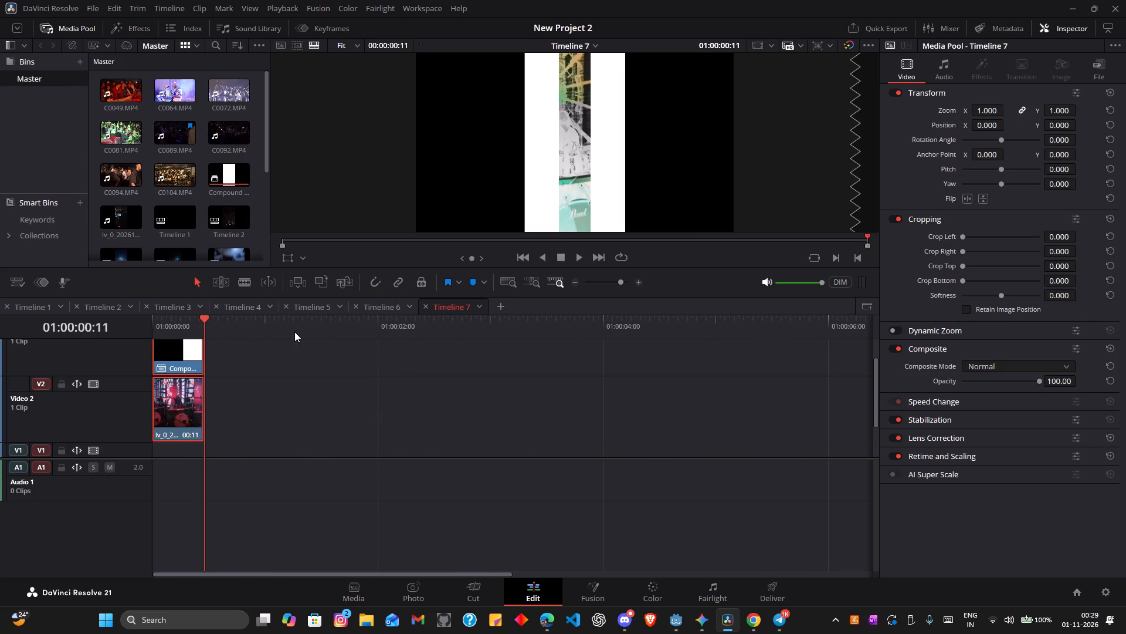
Delete the compound clip on Video 3 and the duplicated drummer segment on Video 2 from Timeline 6.
left_click(383, 308)
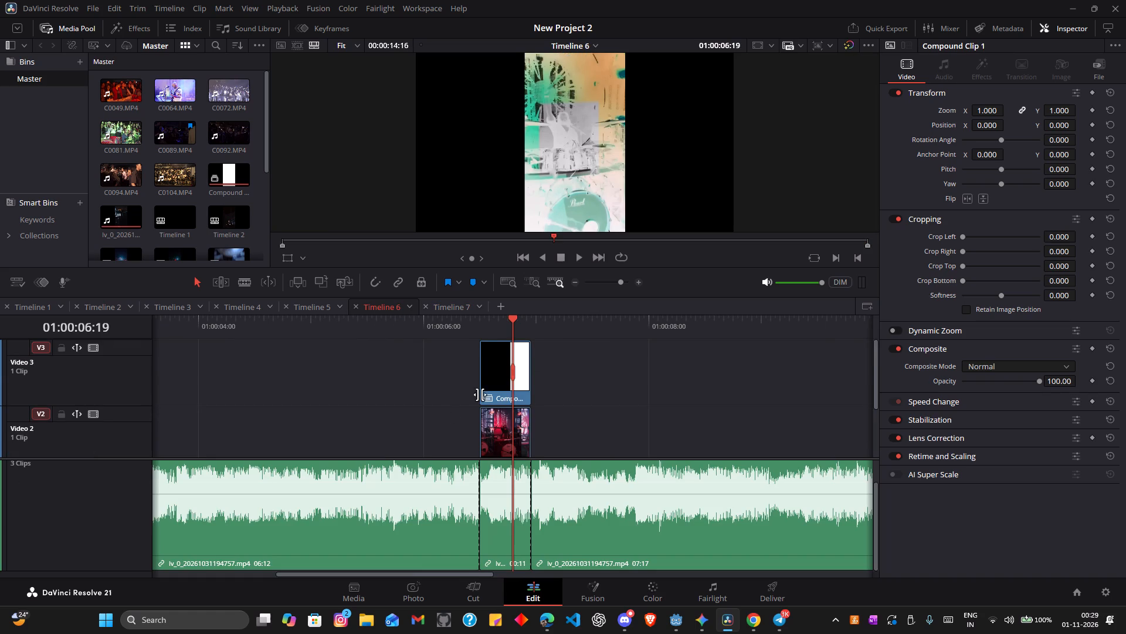
left_click_drag(547, 364, 483, 433)
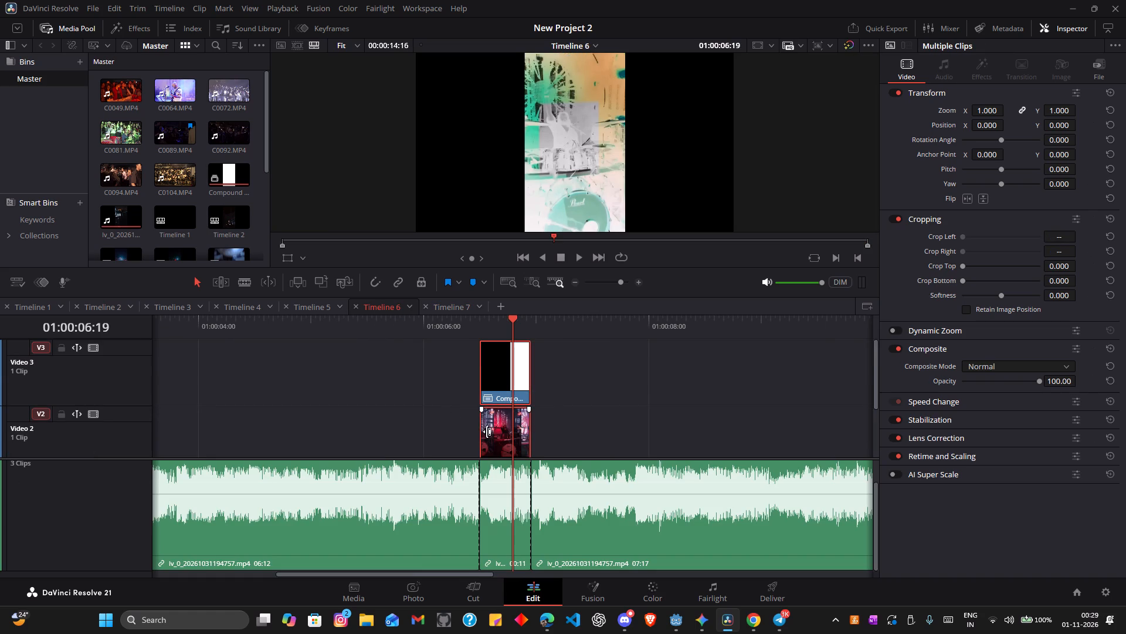
key("BackSpace")
scroll(517, 394, "down", 1)
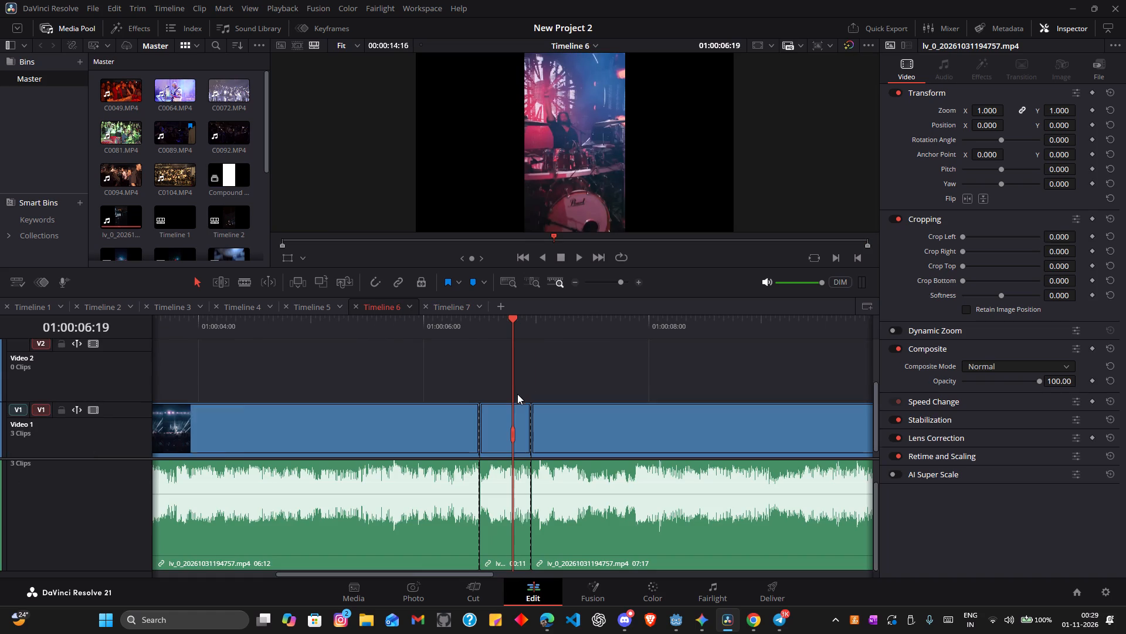
Render Timeline 7 to the Videos folder with the YouTube 1080p preset.
scroll(514, 391, "down", 4)
left_click(459, 306)
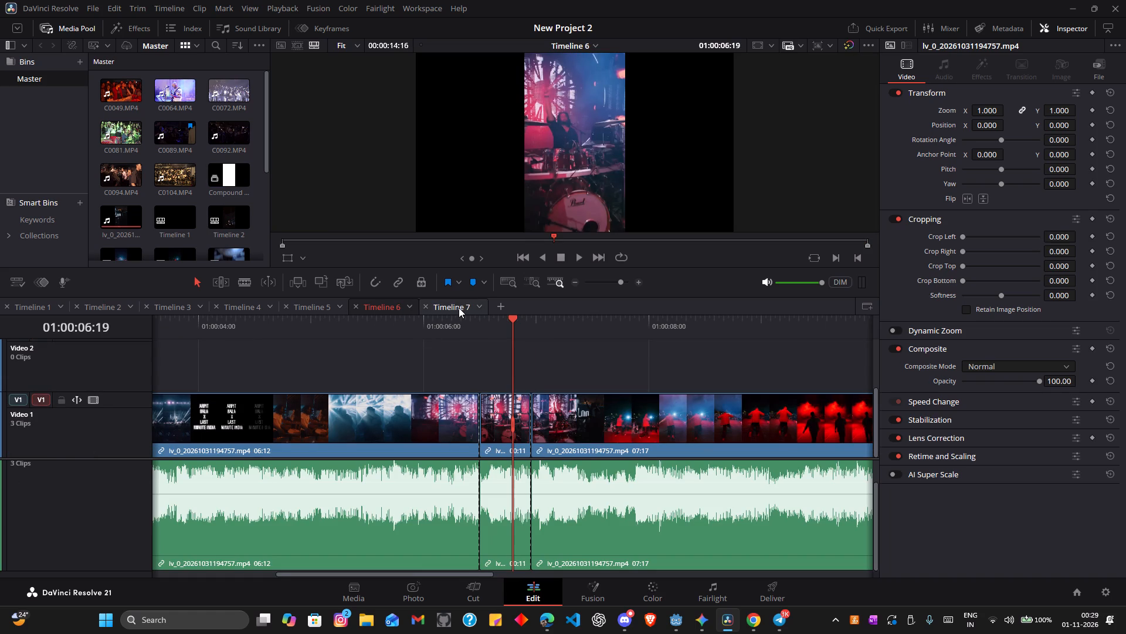
scroll(218, 400, "down", 2)
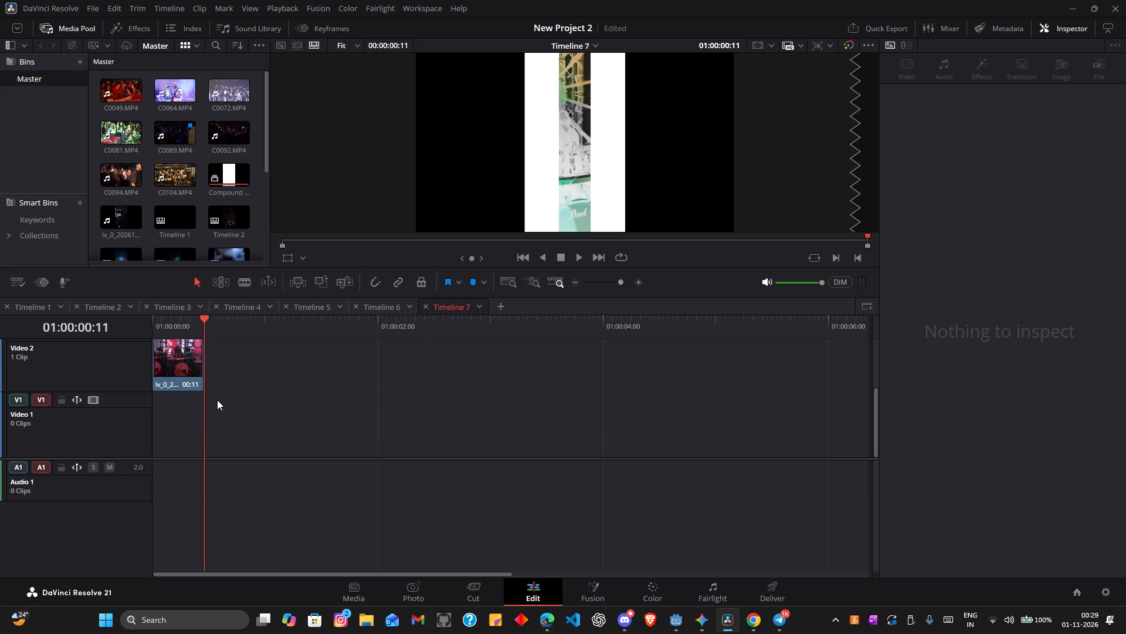
scroll(217, 400, "down", 1)
scroll(217, 400, "up", 1)
scroll(217, 400, "down", 2)
scroll(218, 397, "up", 1)
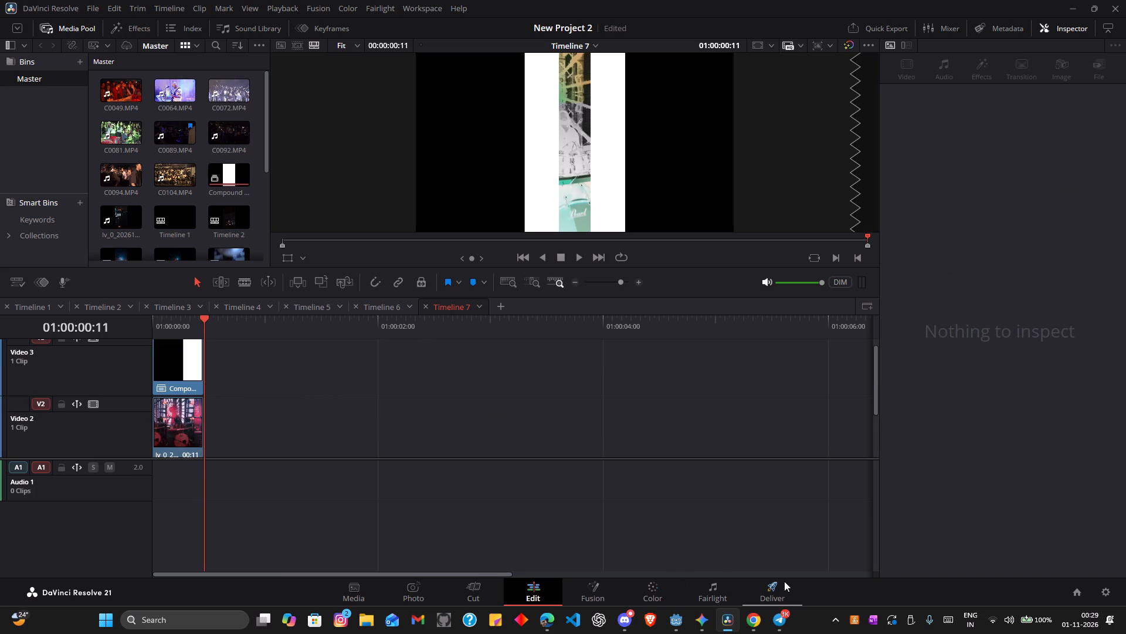
left_click(779, 586)
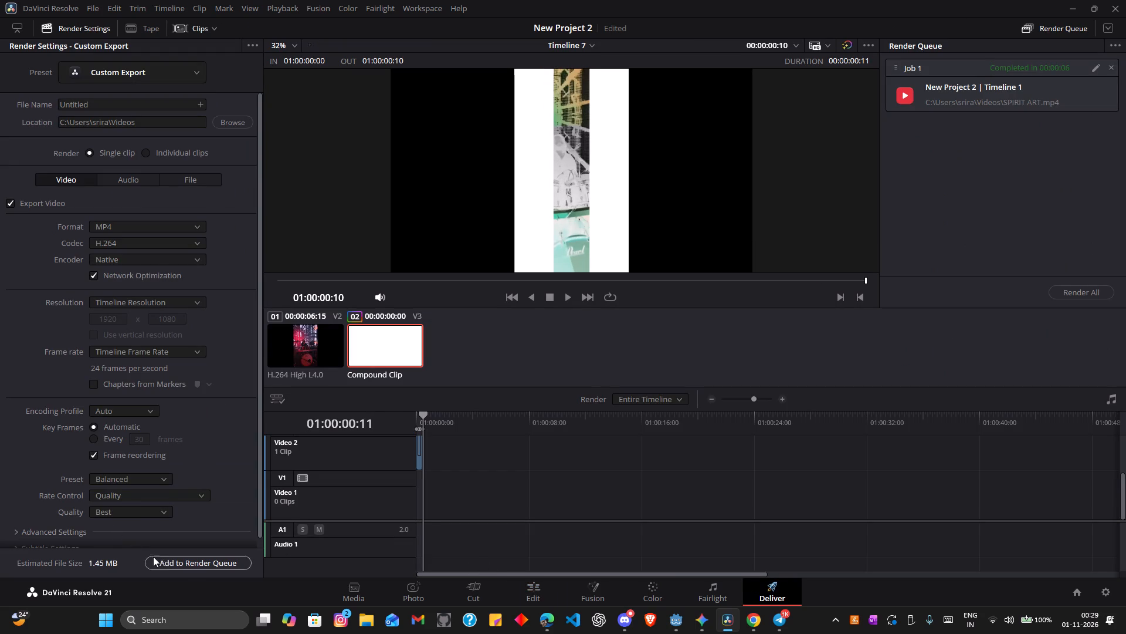
left_click(193, 81)
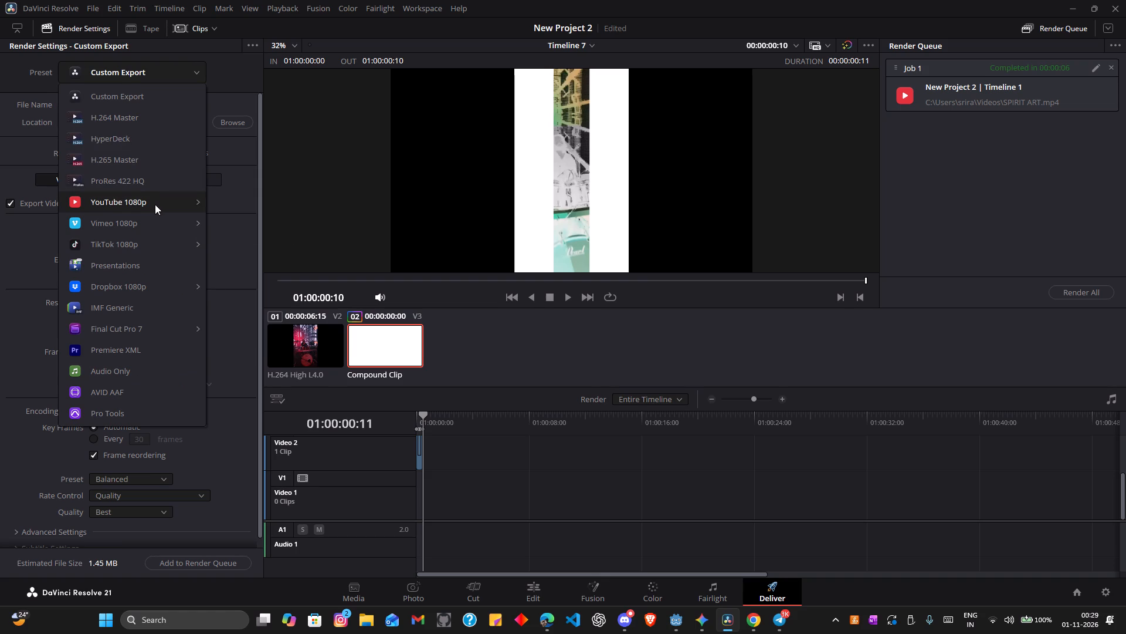
left_click(230, 204)
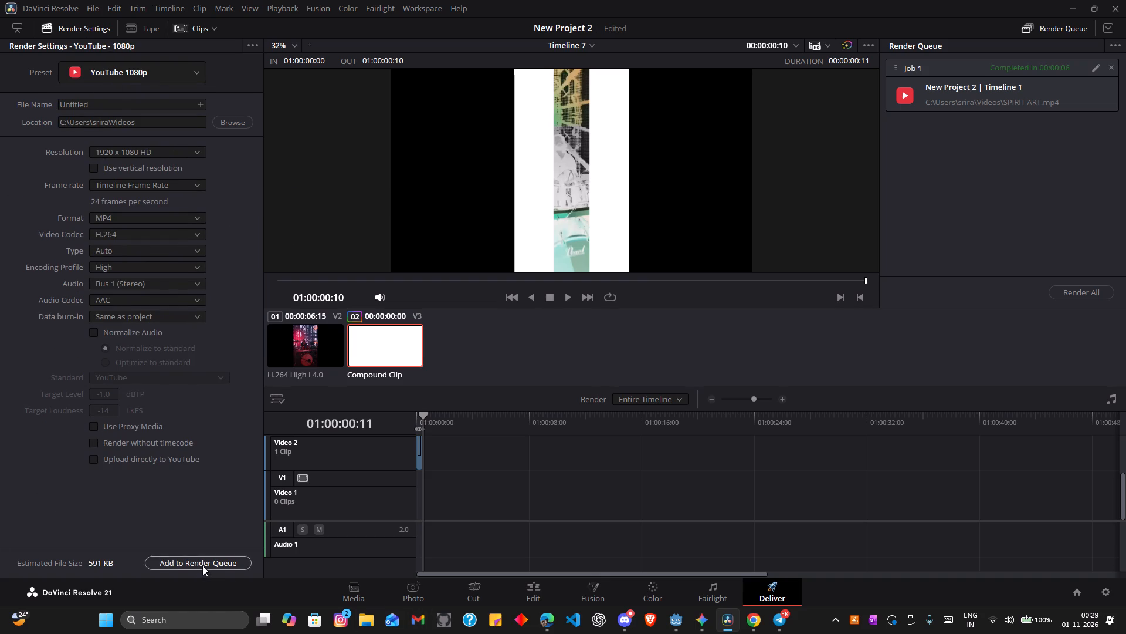
left_click(202, 565)
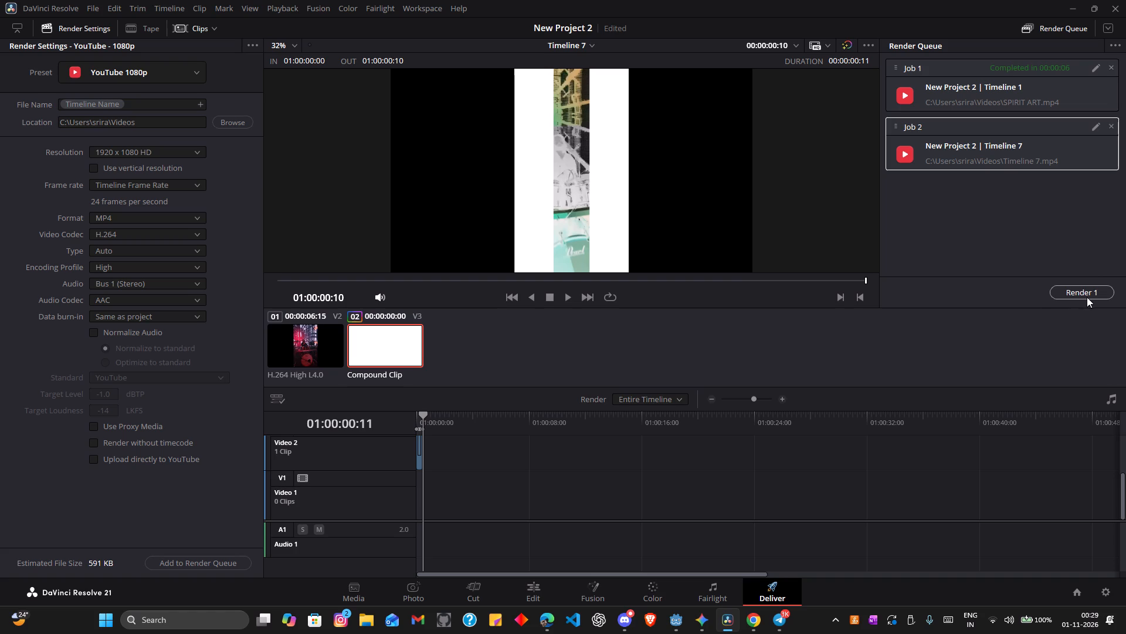
left_click(1087, 296)
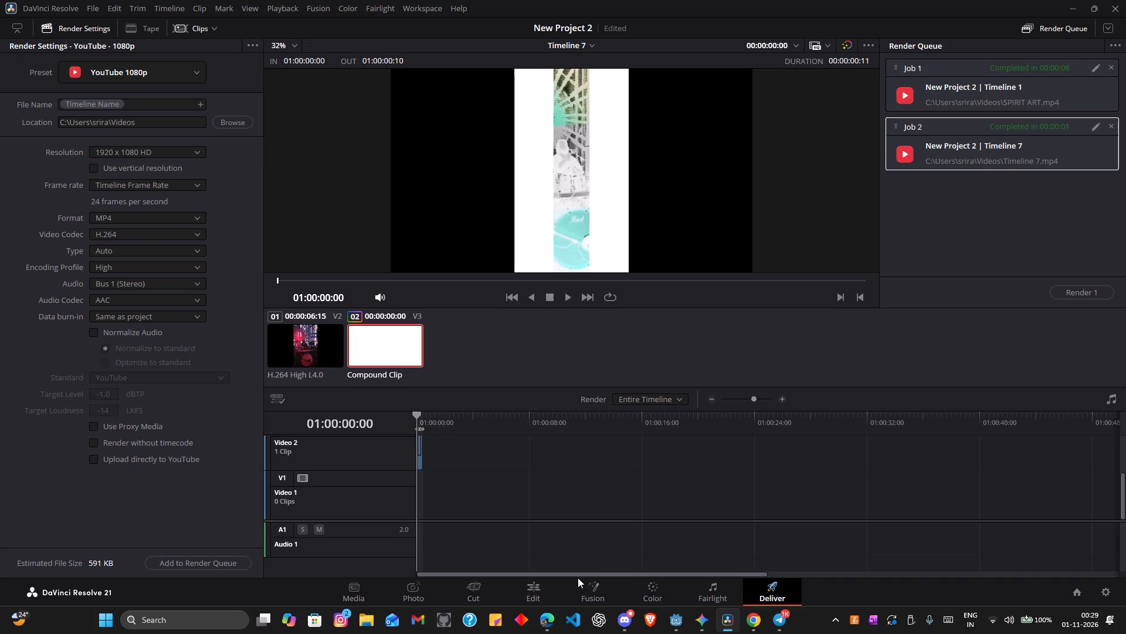
In File Explorer, copy the rendered Timeline 7 video from Videos into New folder inside the C: drive's da vinci folder.
left_click(362, 622)
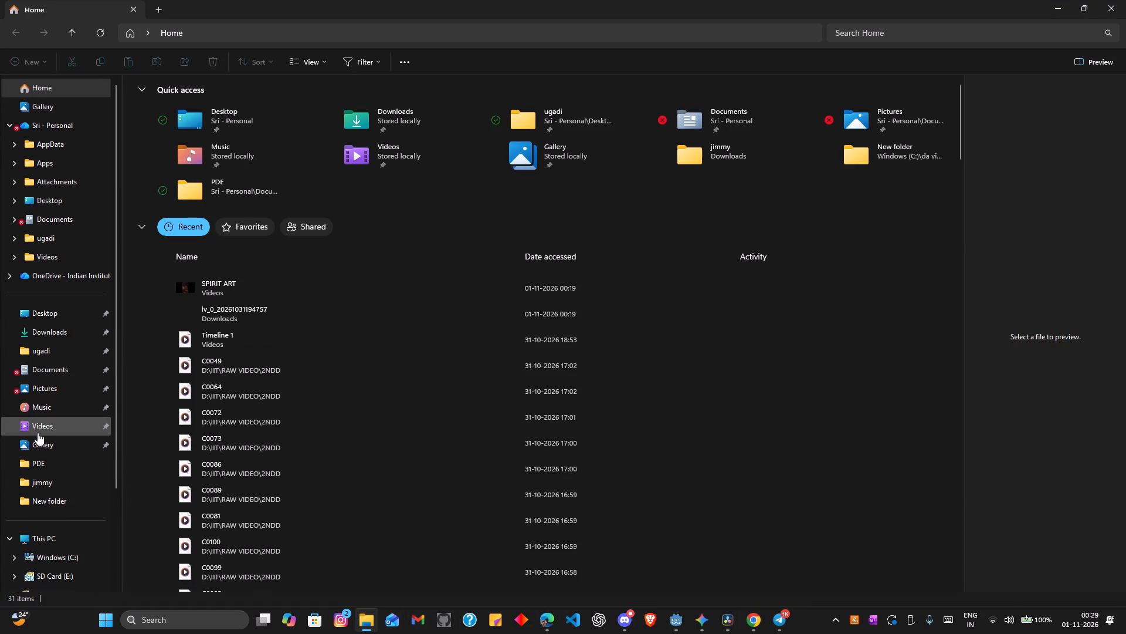
left_click(36, 430)
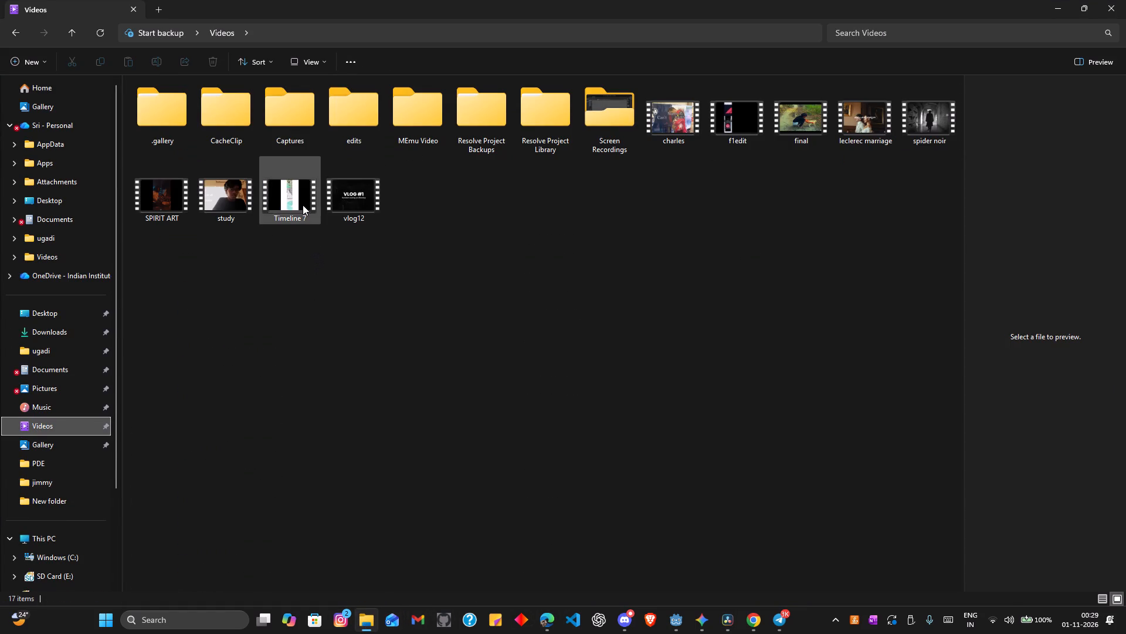
left_click(303, 205)
key("ctrl+c")
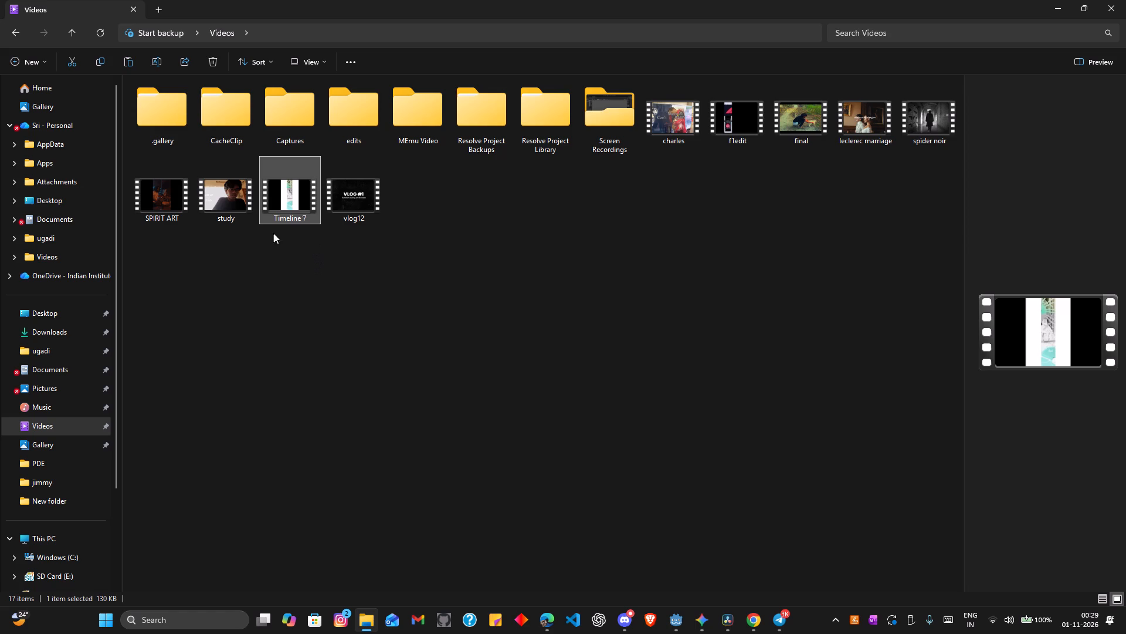
scroll(81, 457, "down", 2)
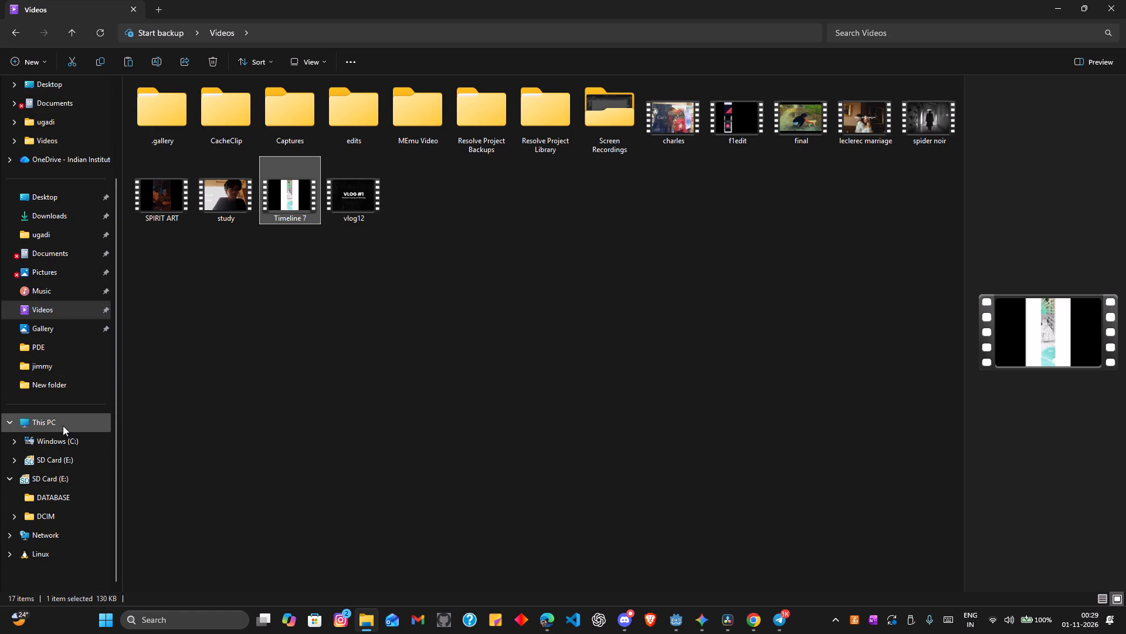
double_click(63, 426)
double_click(232, 109)
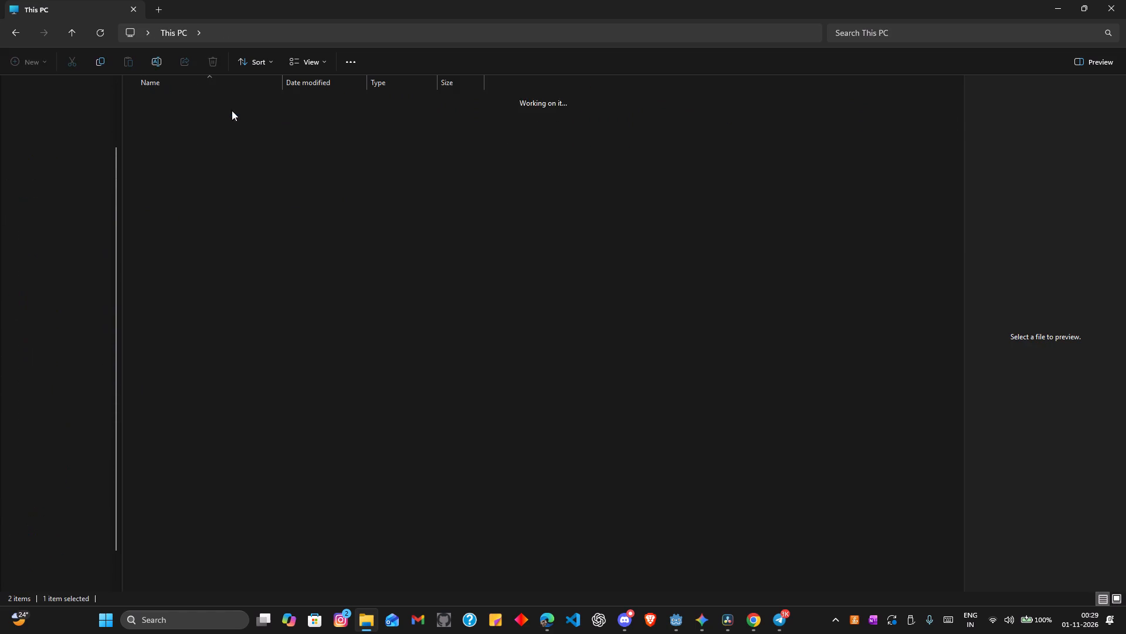
double_click(184, 96)
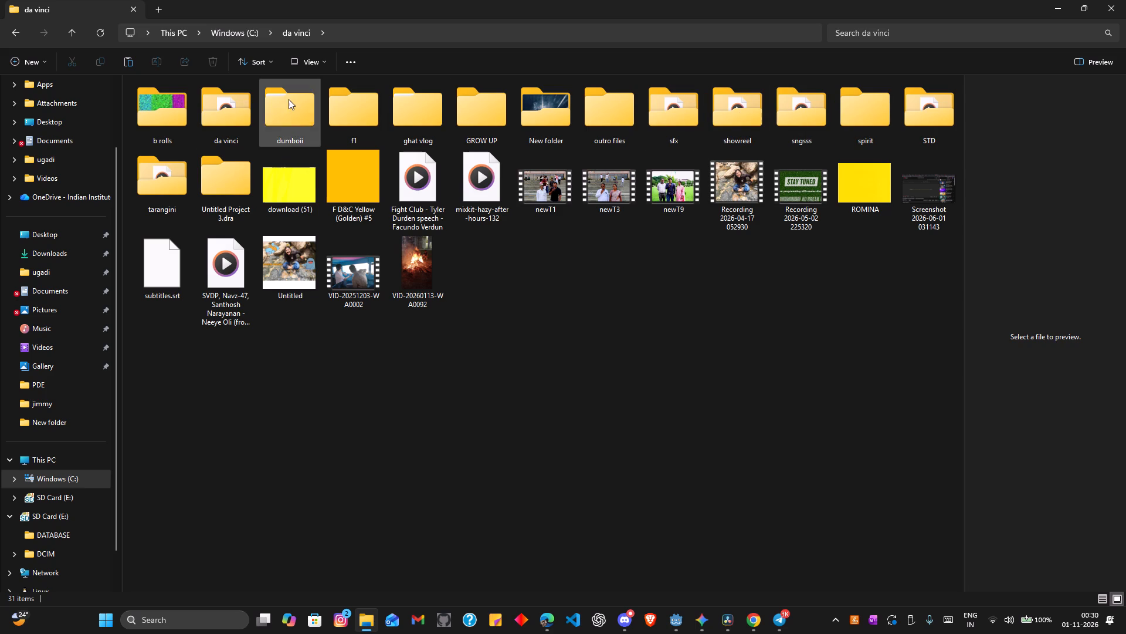
double_click(532, 104)
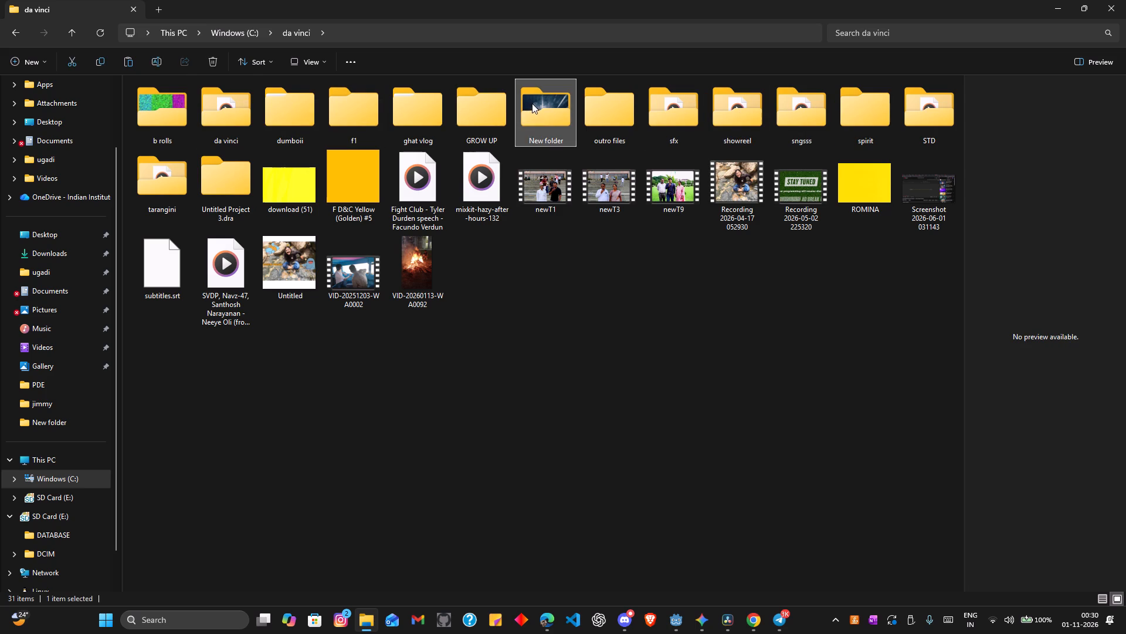
key("ctrl+v")
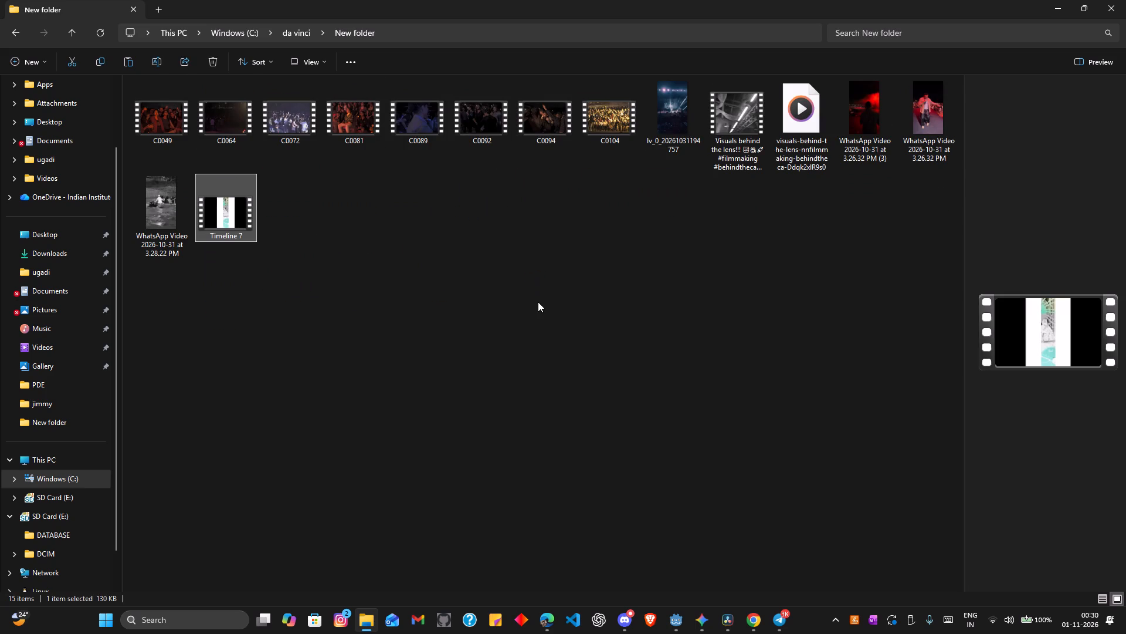
Switch back to DaVinci Resolve and import Timeline 7.mp4 from New folder into the Master bin.
left_click(724, 623)
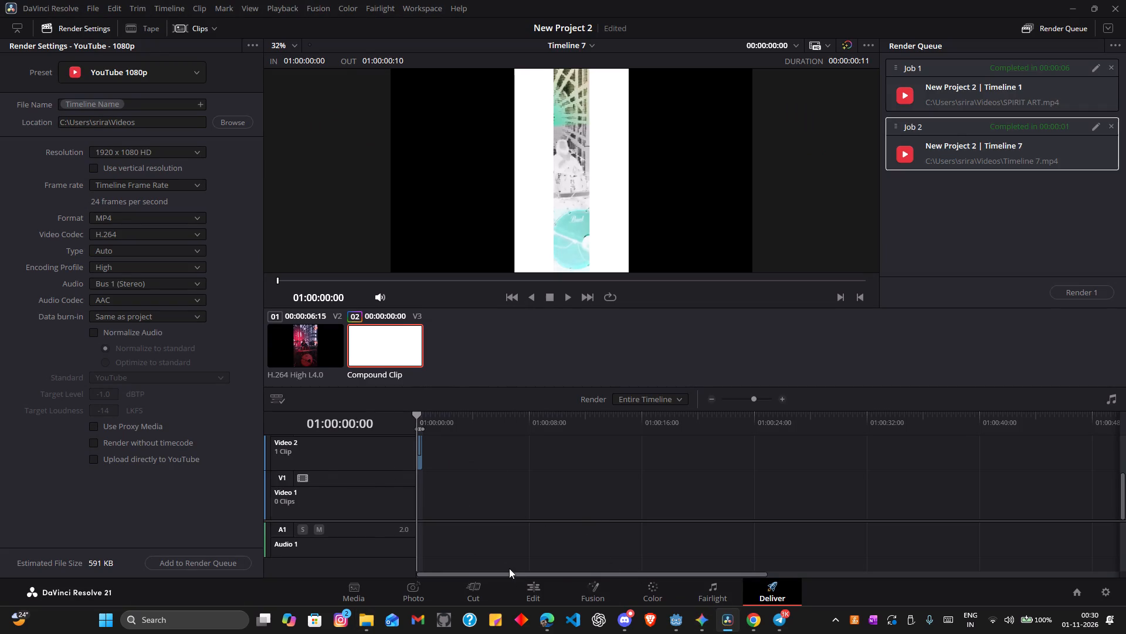
left_click(536, 589)
left_click(383, 305)
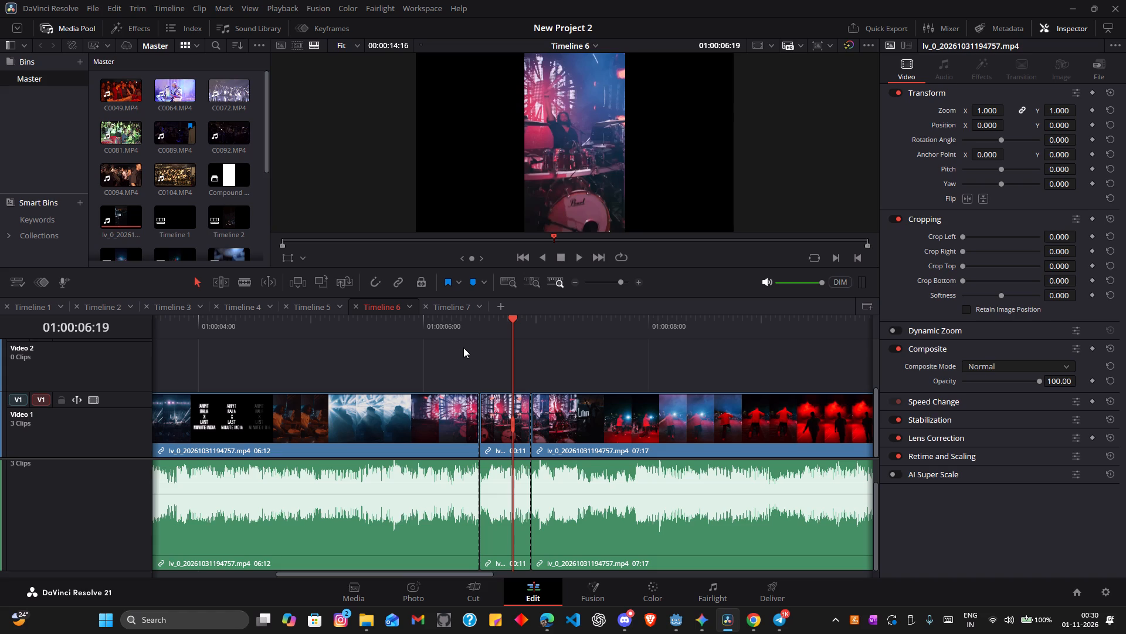
left_click(313, 311)
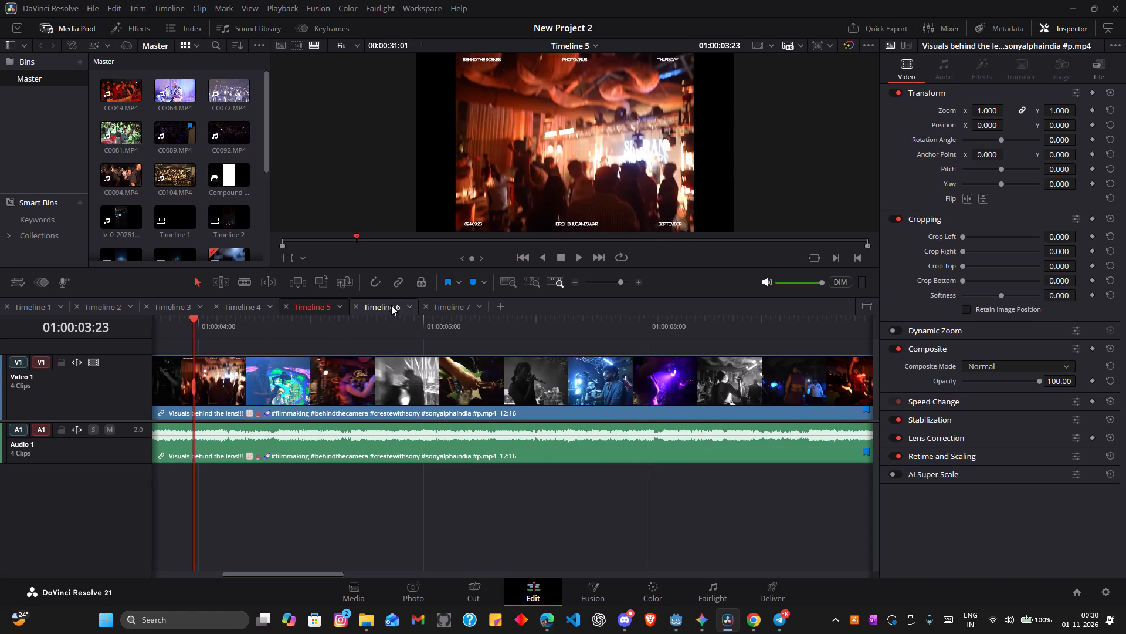
left_click(363, 596)
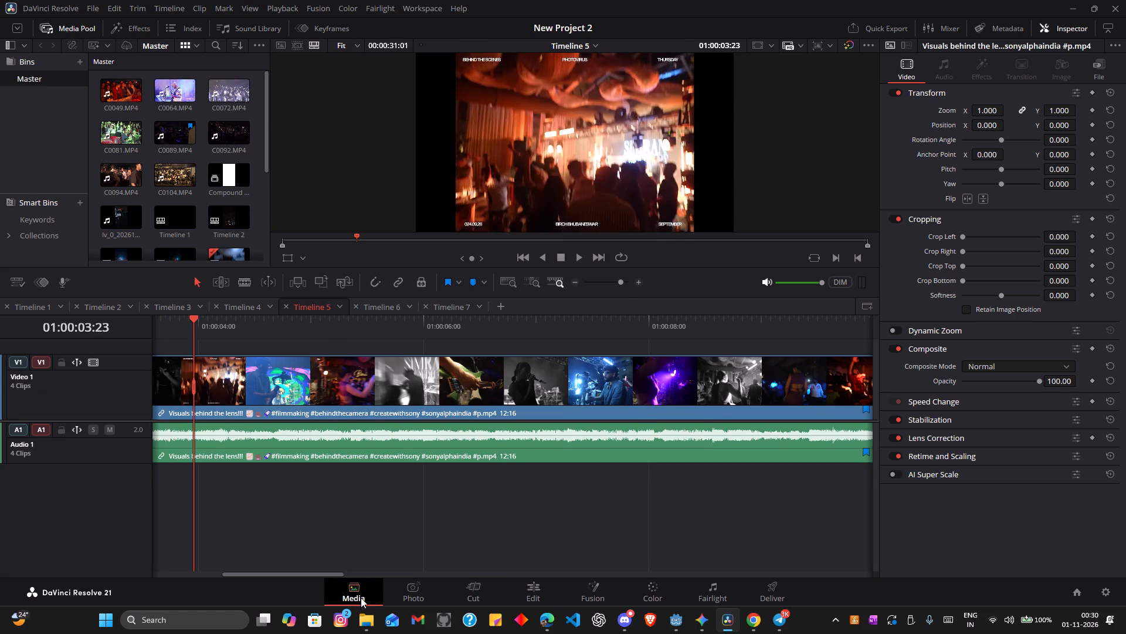
scroll(358, 296, "down", 5)
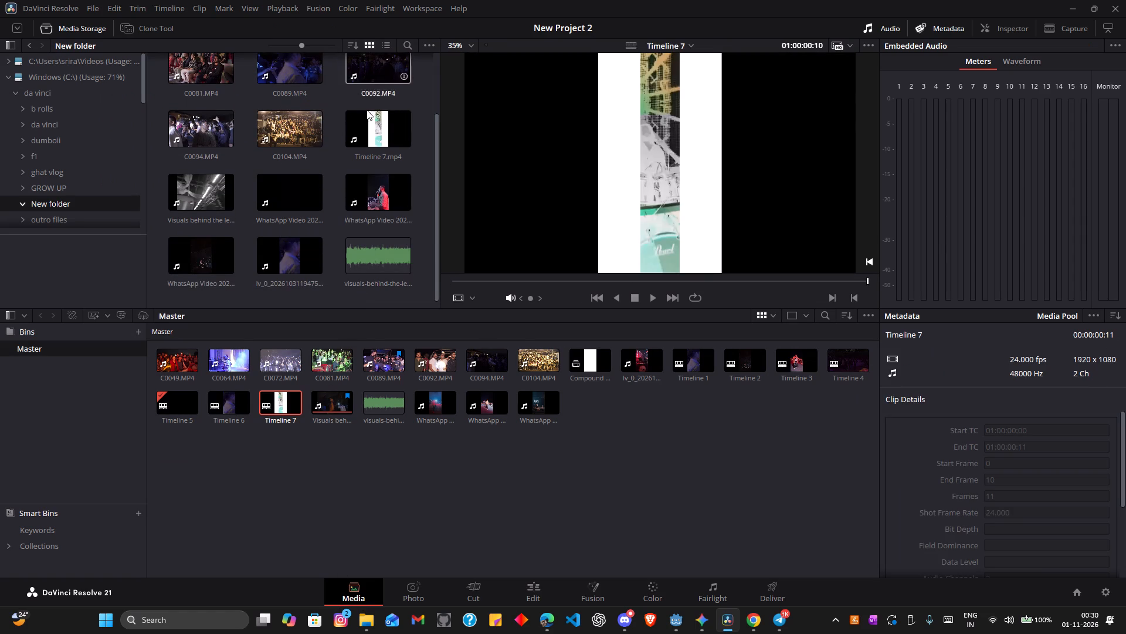
left_click_drag(379, 135, 586, 465)
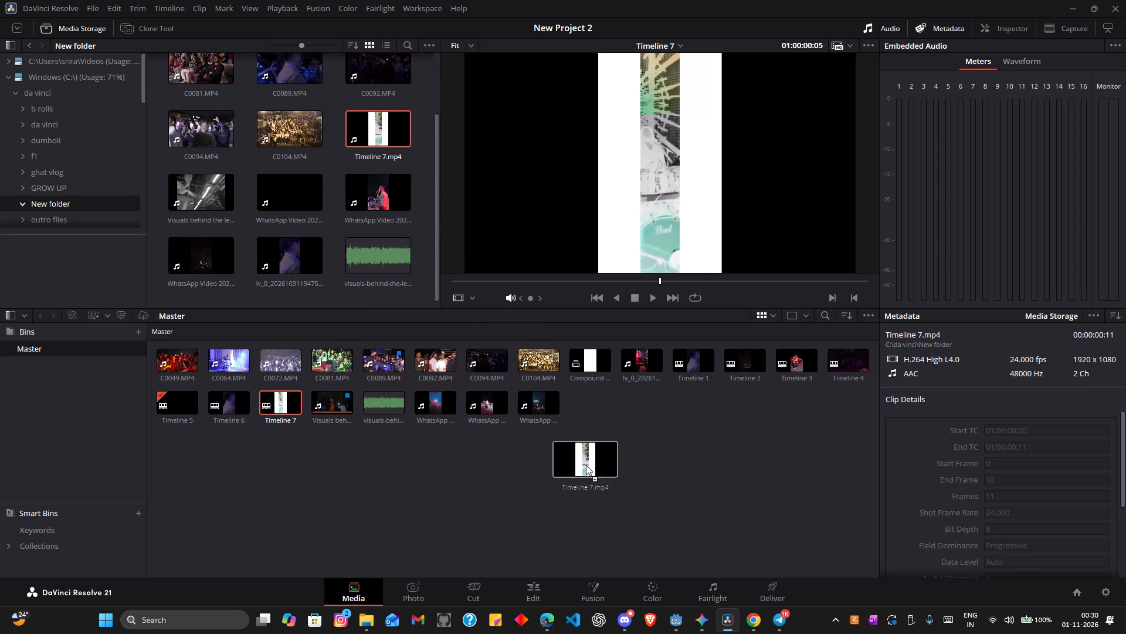
left_click_drag(586, 465, 587, 477)
left_click(534, 581)
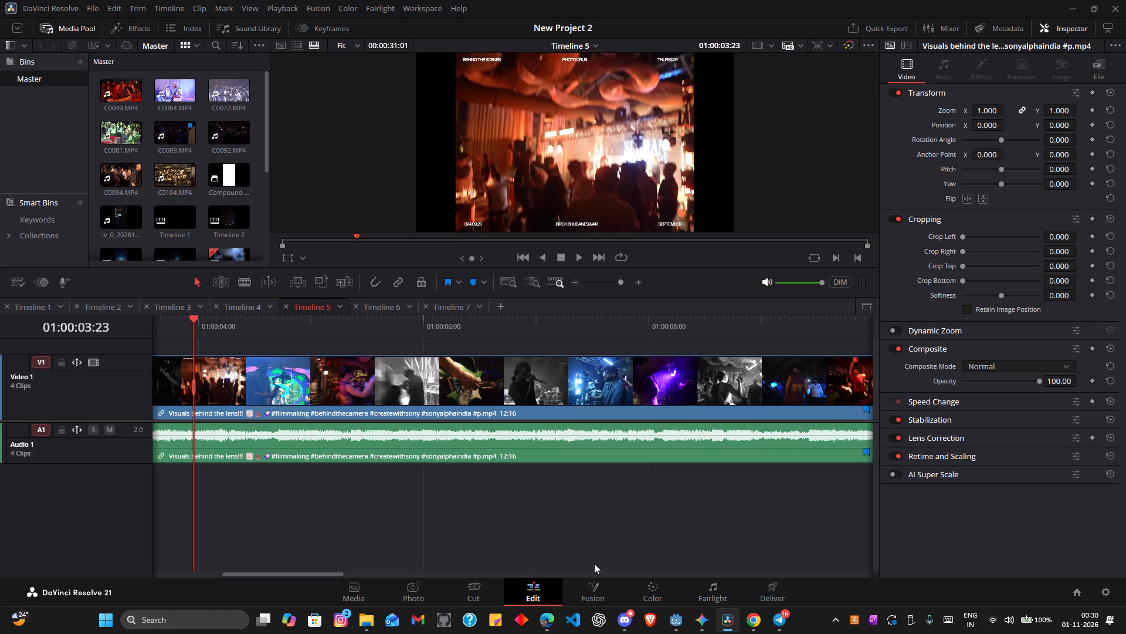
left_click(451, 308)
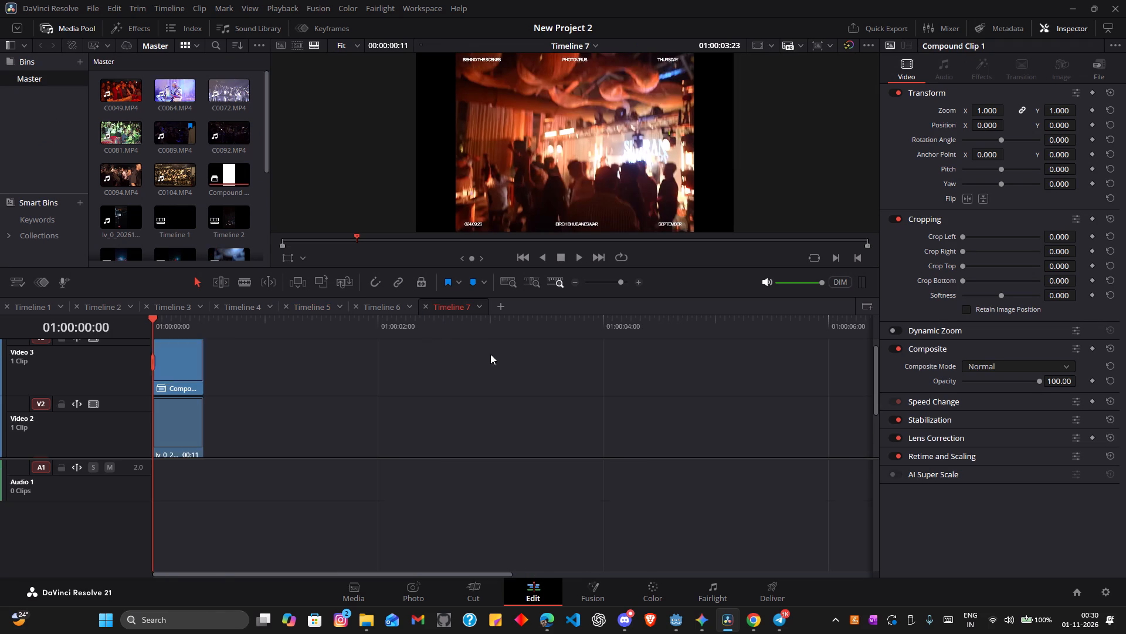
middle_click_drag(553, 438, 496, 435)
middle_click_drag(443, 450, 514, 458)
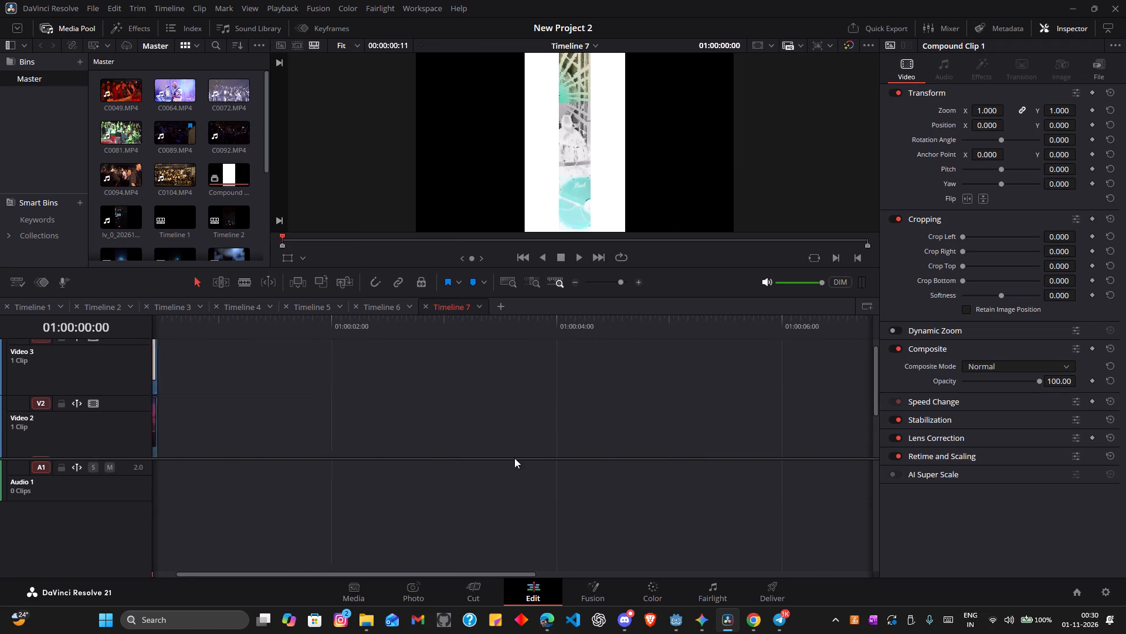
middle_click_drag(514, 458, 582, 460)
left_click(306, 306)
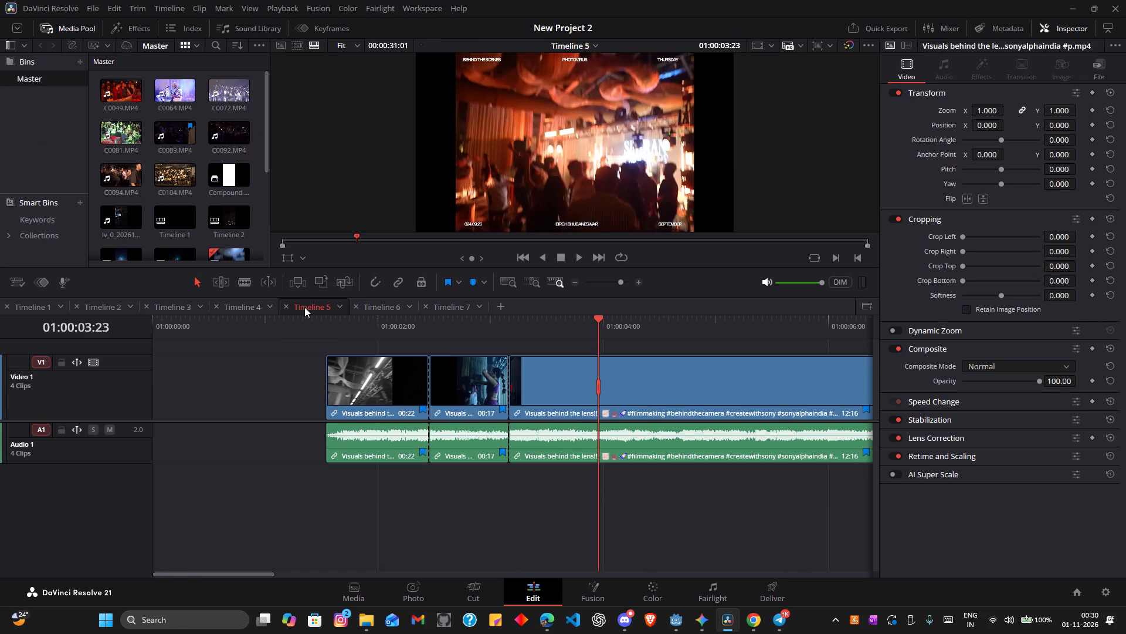
Place Timeline 7 from the Master bin on Video 2 of Timeline 6, aligned above the short drummer segment, and check its frames.
left_click(392, 308)
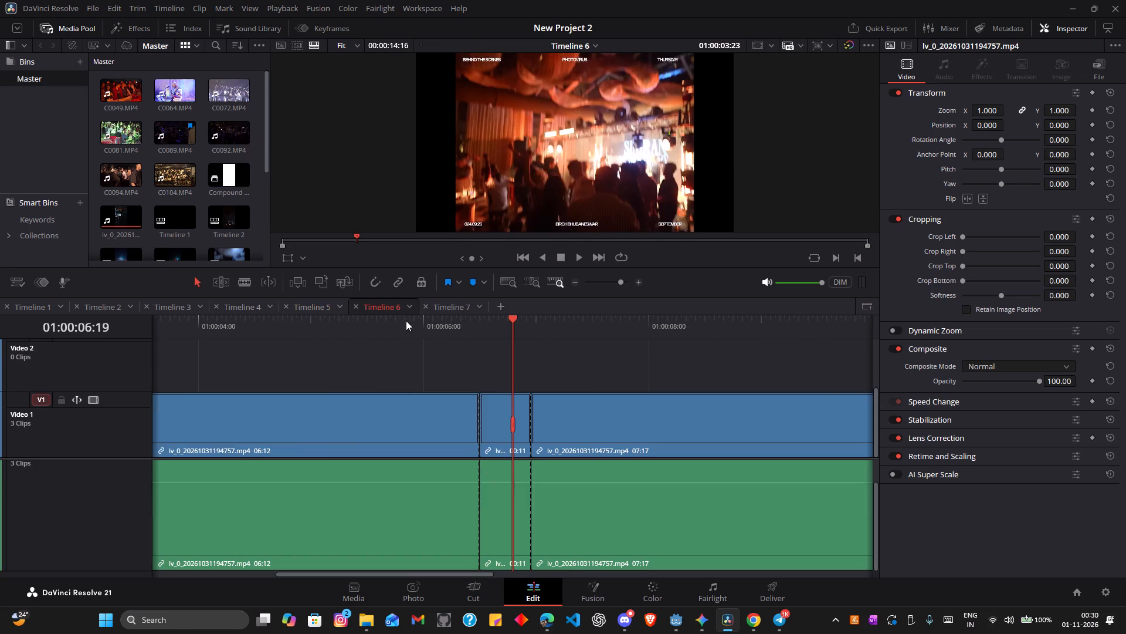
left_click_drag(515, 329, 447, 331)
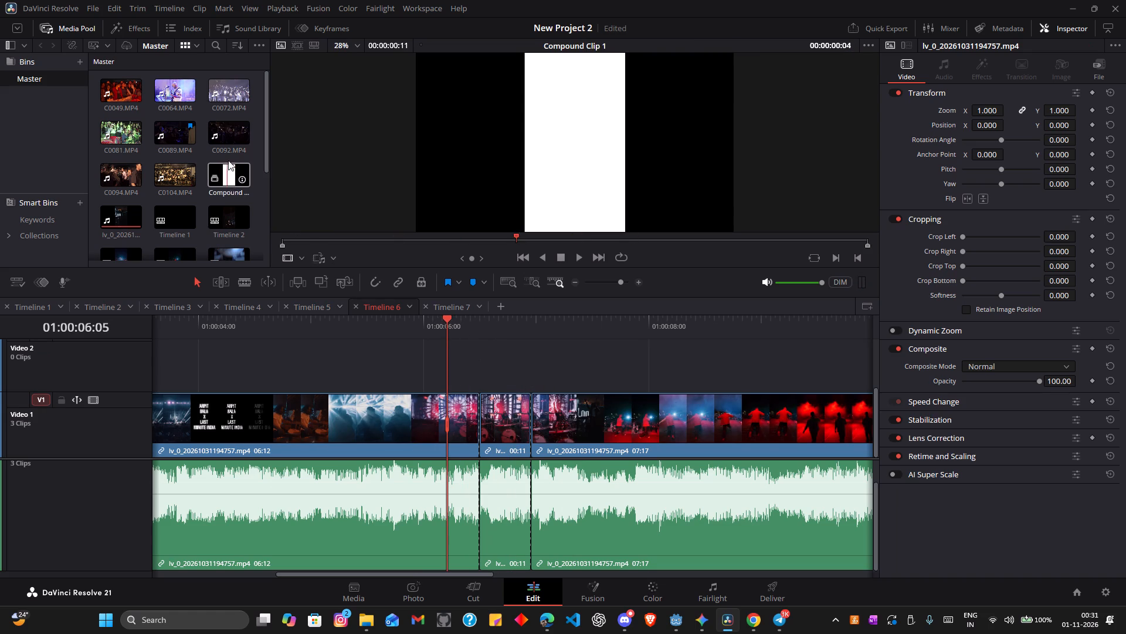
scroll(220, 126, "up", 6)
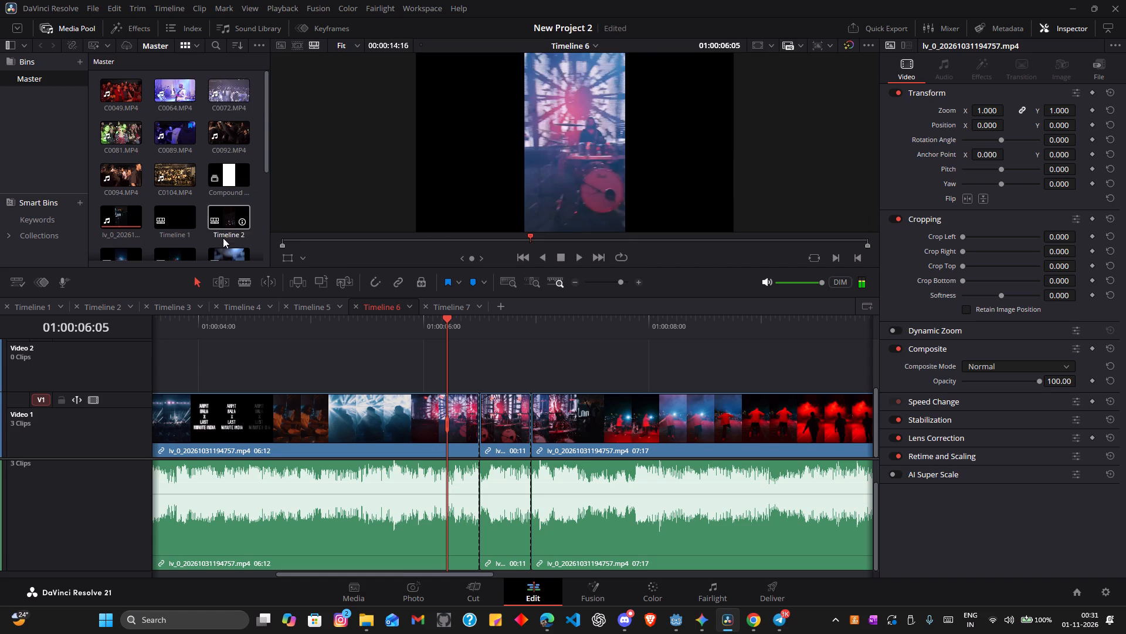
scroll(223, 237, "down", 3)
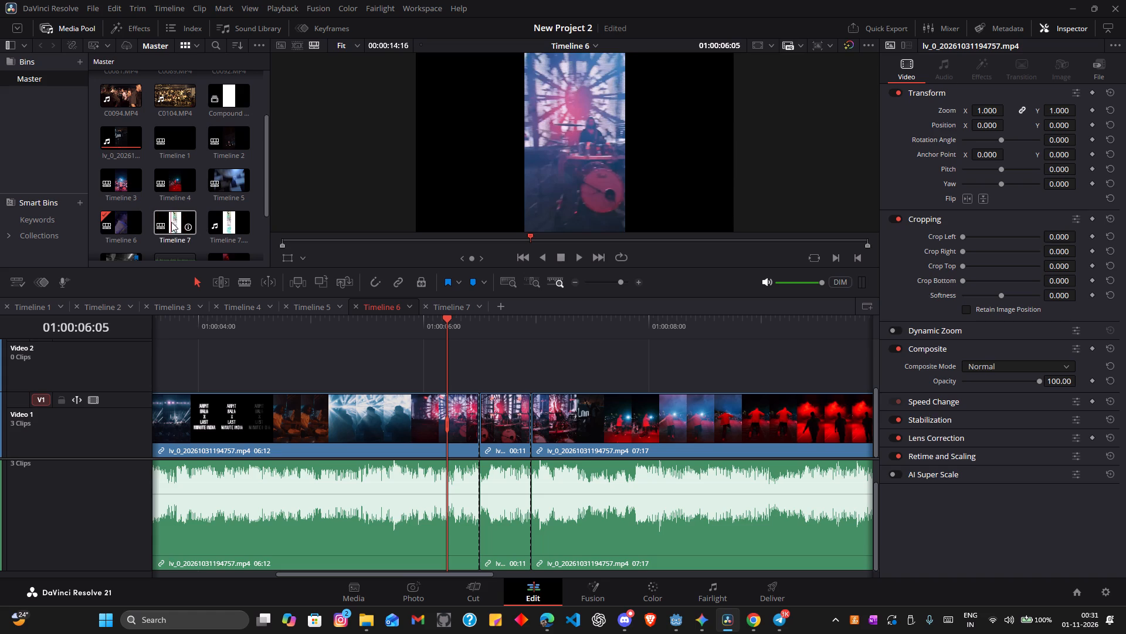
left_click_drag(175, 224, 246, 252)
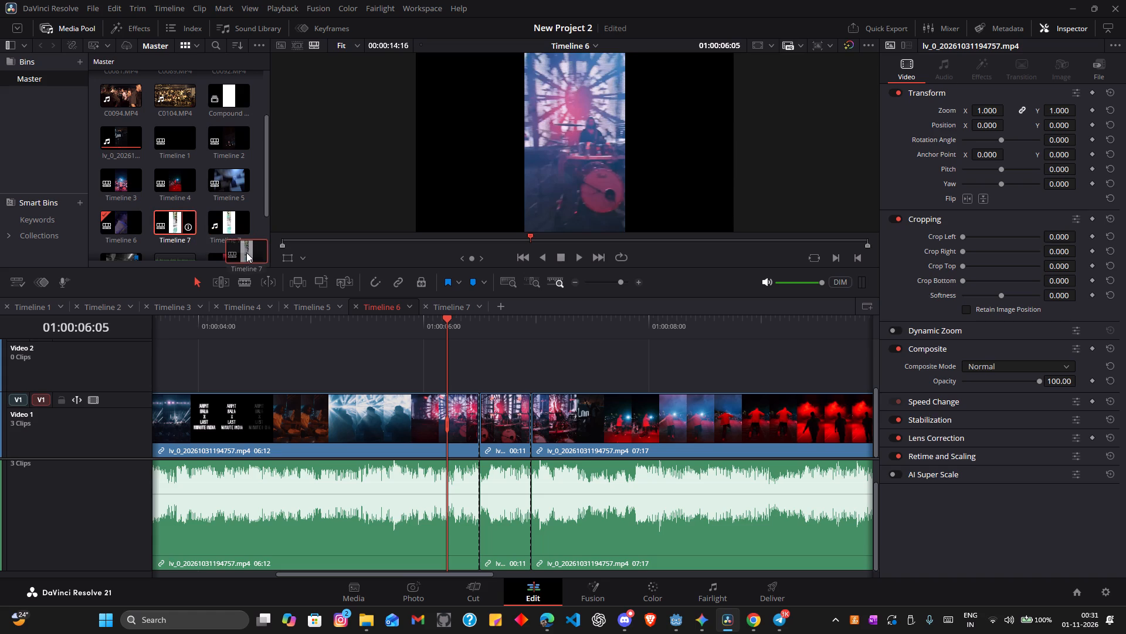
left_click_drag(246, 252, 295, 271)
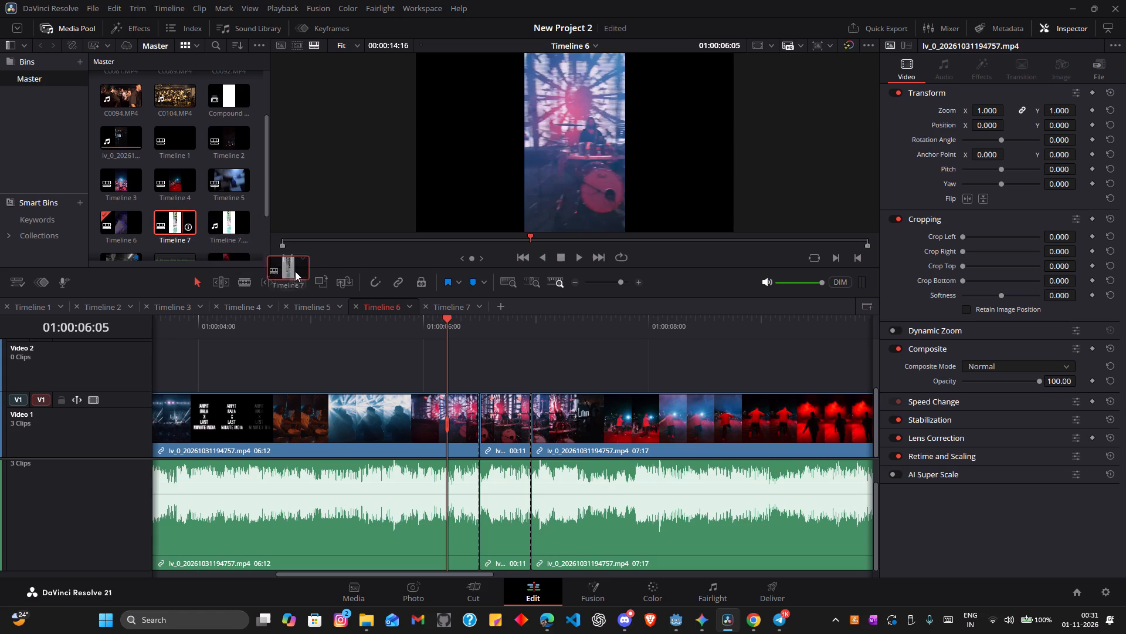
left_click_drag(295, 271, 481, 354)
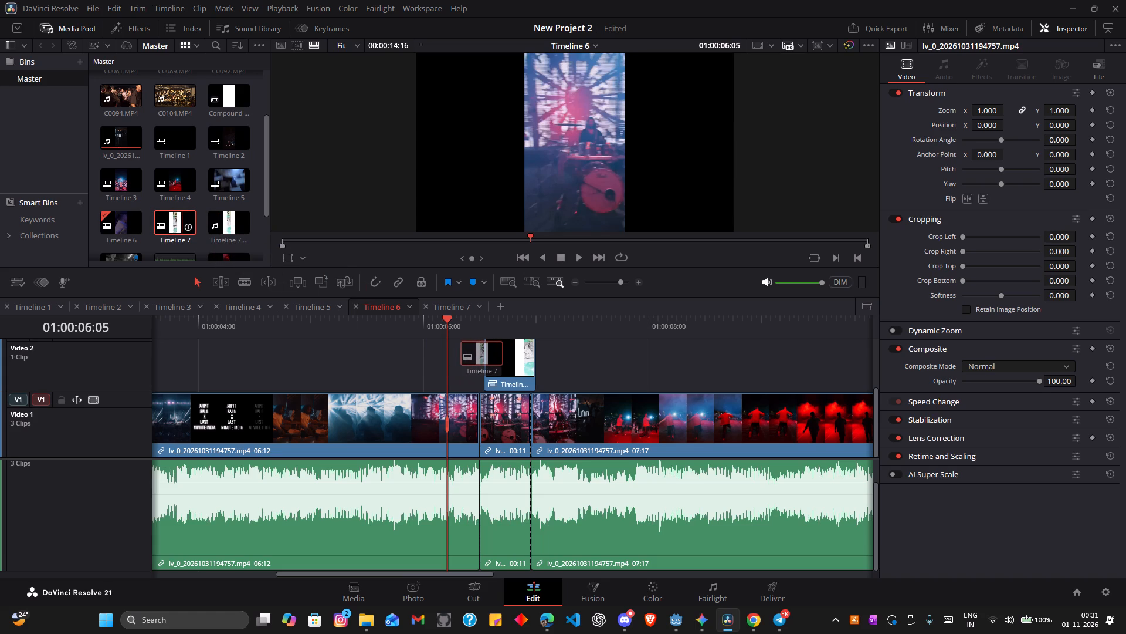
left_click_drag(481, 354, 477, 353)
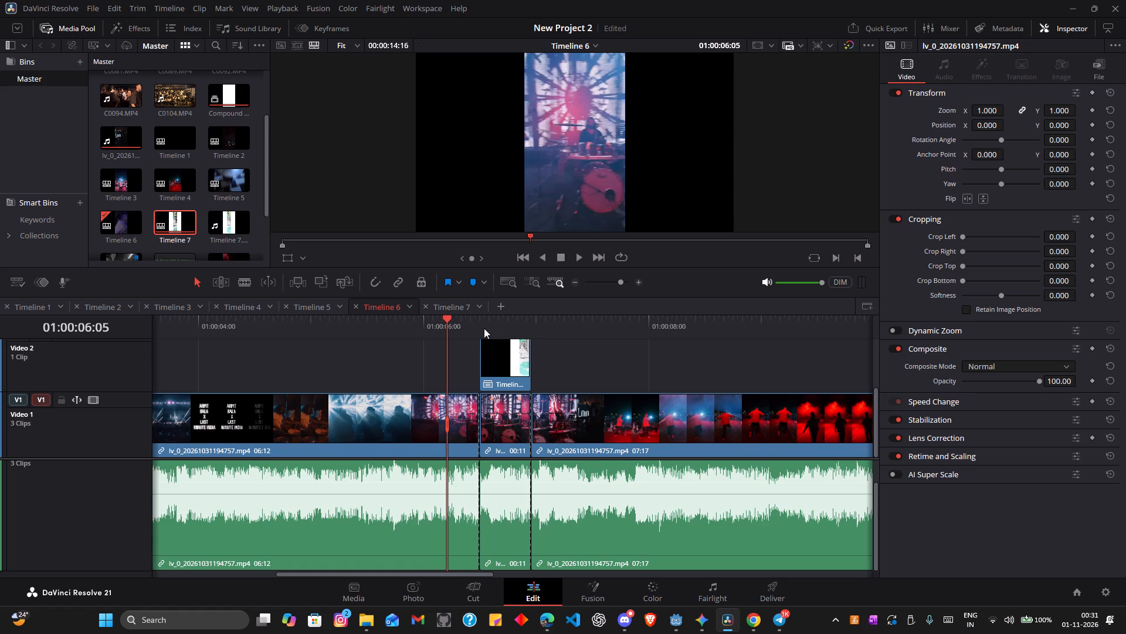
left_click(481, 325)
left_click(493, 325)
left_click(499, 327)
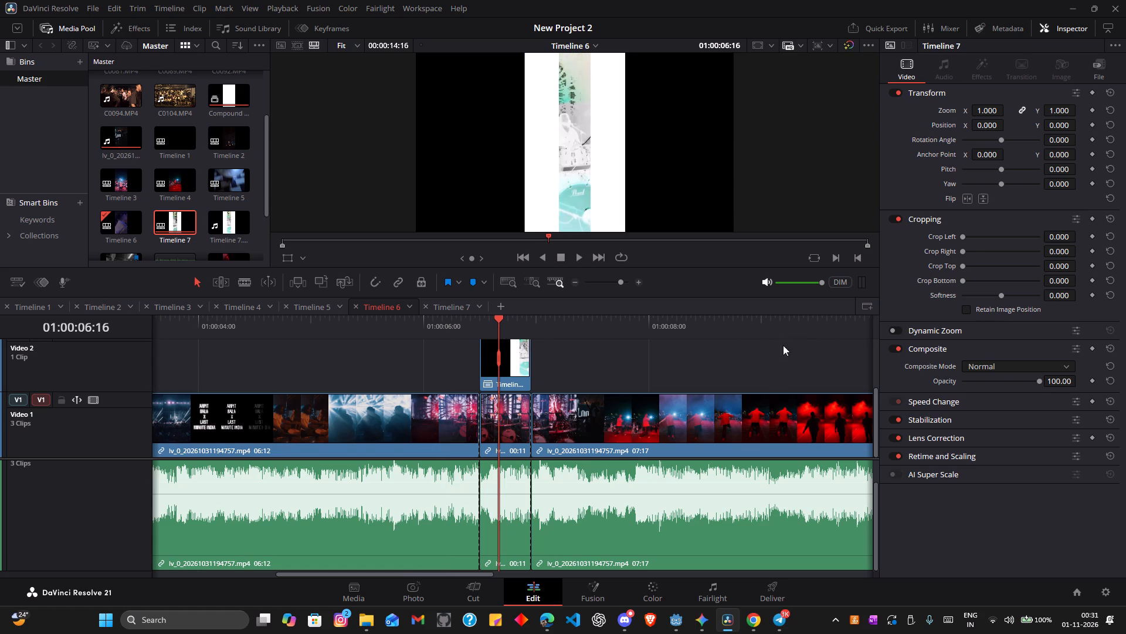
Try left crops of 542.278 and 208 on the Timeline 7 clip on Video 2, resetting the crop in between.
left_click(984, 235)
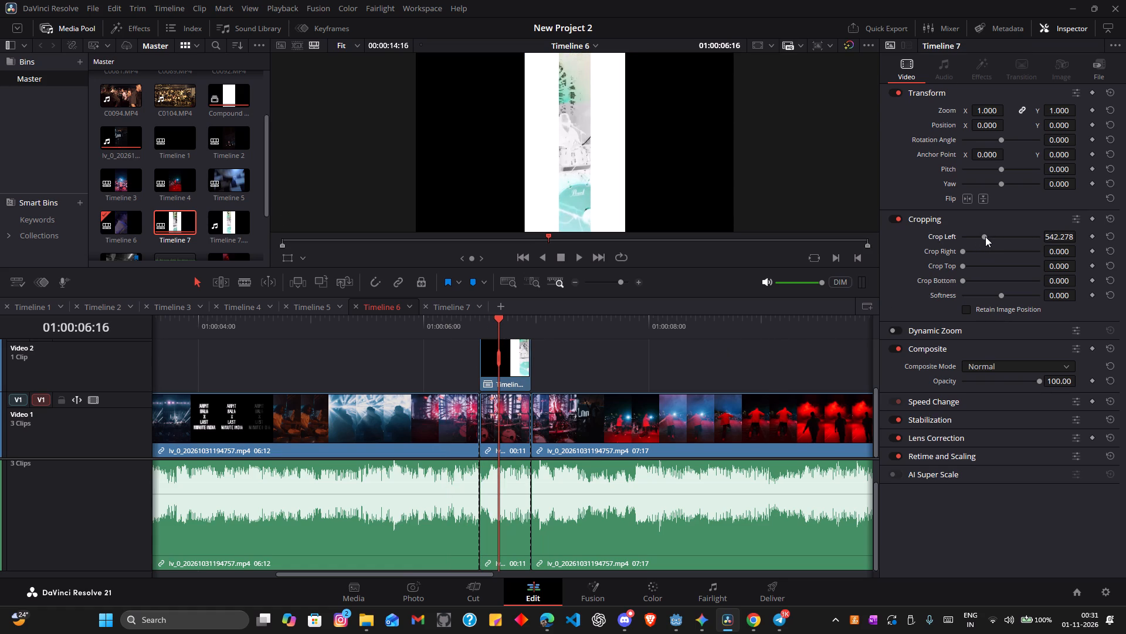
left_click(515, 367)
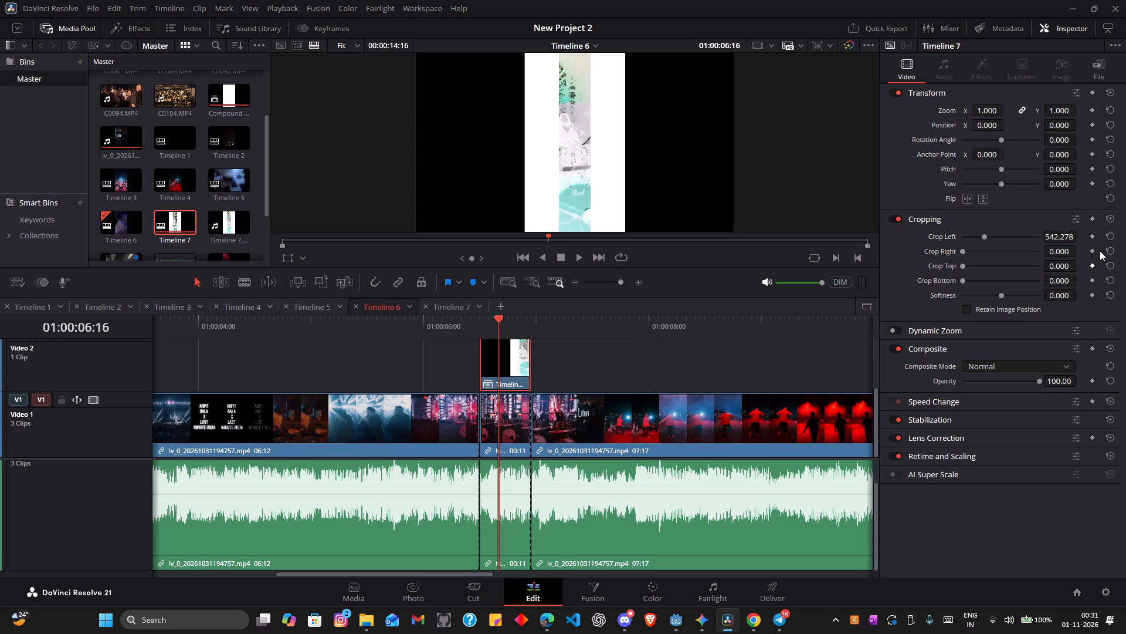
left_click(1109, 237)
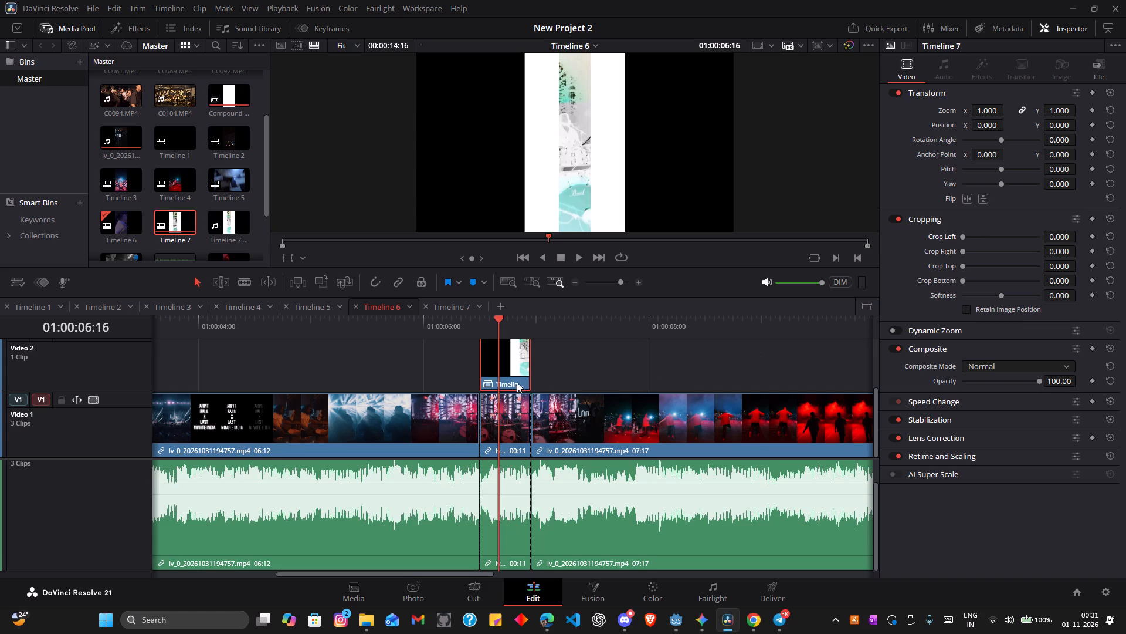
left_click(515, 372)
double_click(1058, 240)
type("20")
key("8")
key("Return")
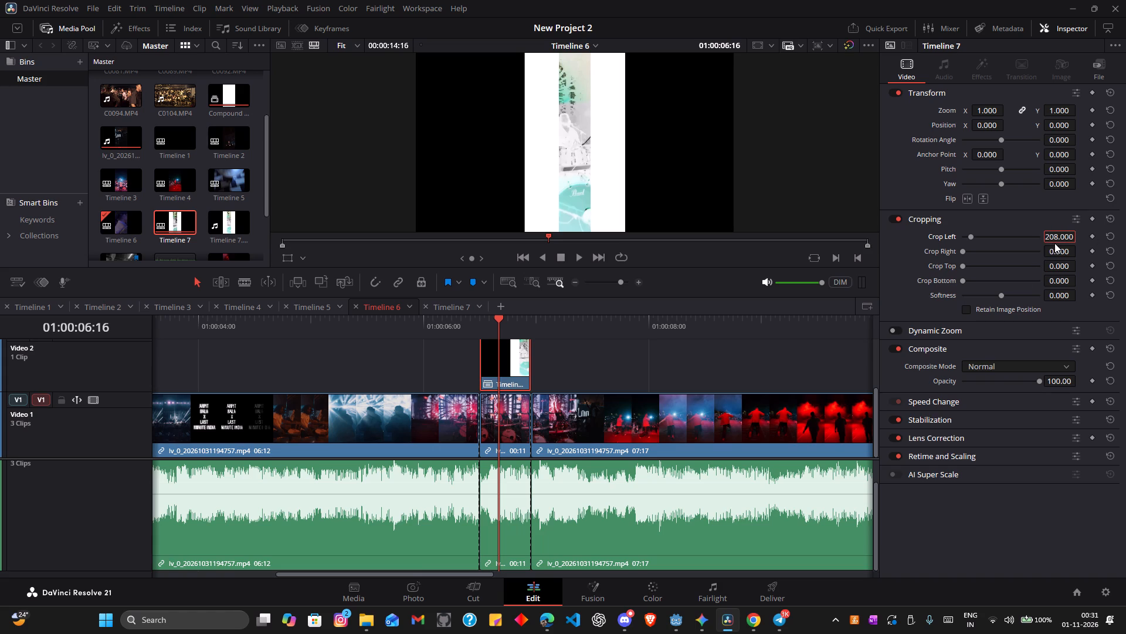
Adjust the Timeline 7 clip's left crop to 858.376 so its left edge meets the inverted drummer strip.
left_click_drag(968, 237, 963, 237)
left_click_drag(963, 237, 1000, 239)
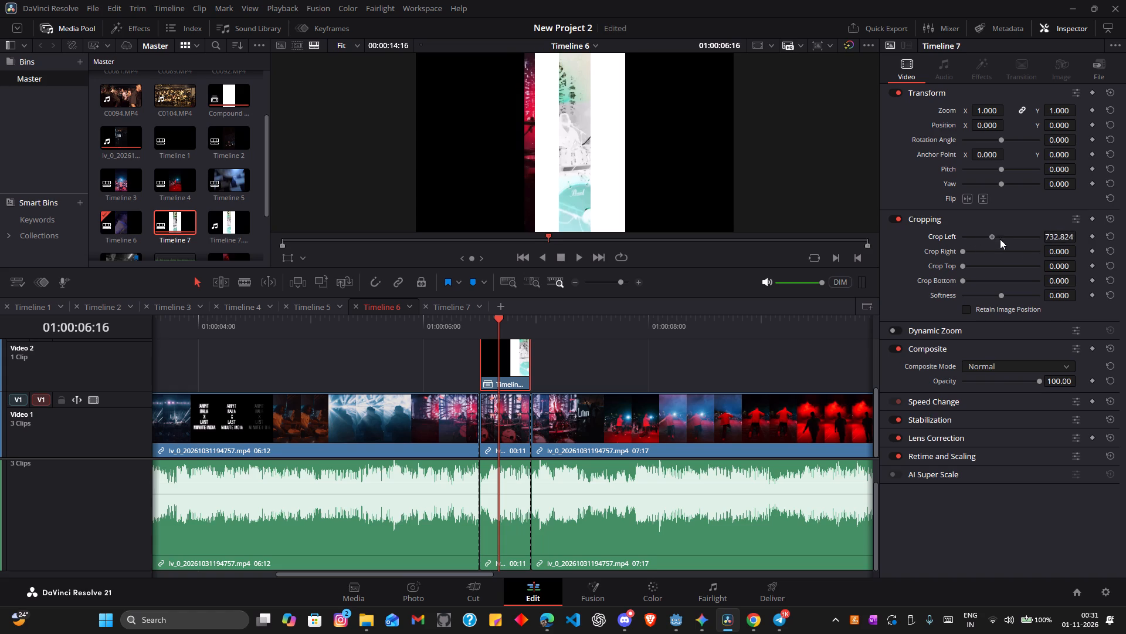
left_click_drag(1000, 239, 995, 236)
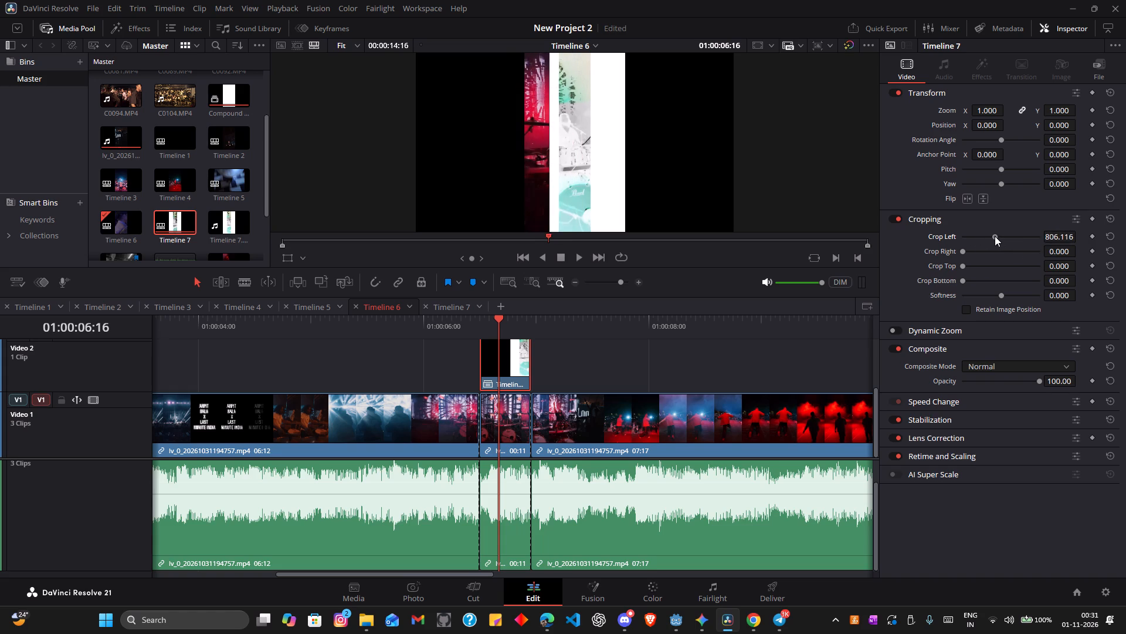
left_click_drag(995, 236, 998, 236)
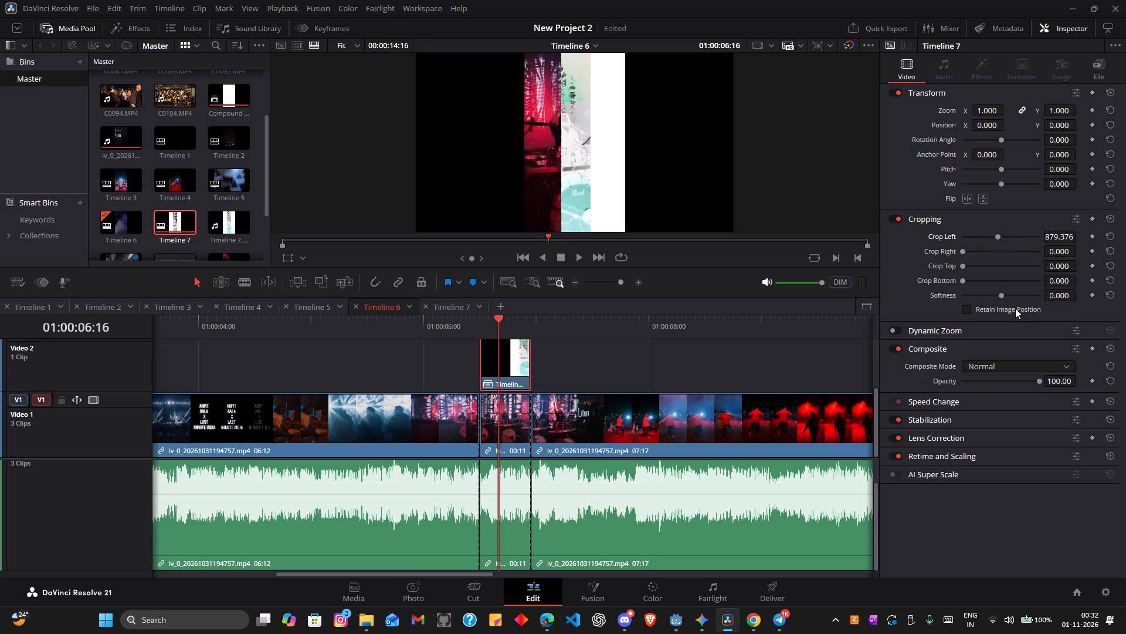
left_click_drag(1056, 240, 1061, 239)
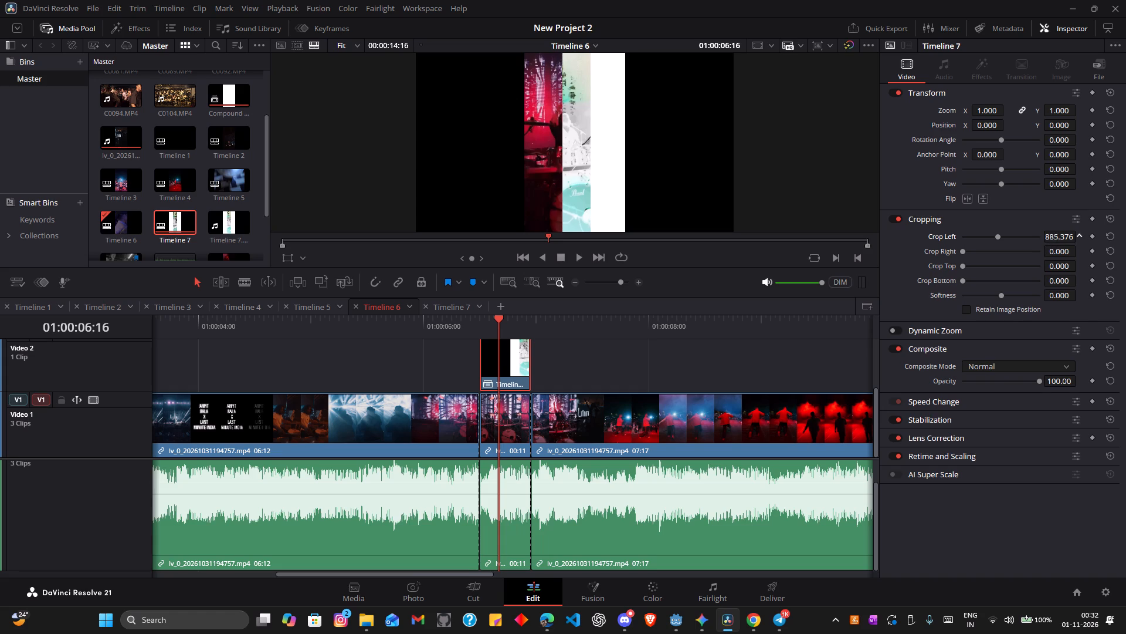
left_click_drag(1061, 239, 1043, 238)
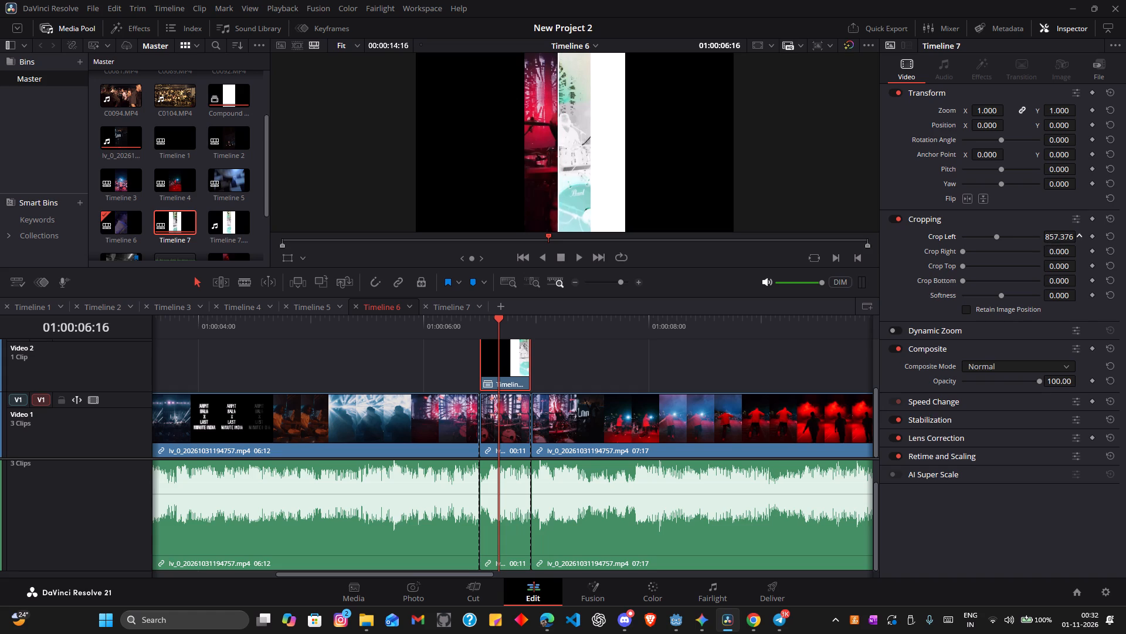
left_click_drag(1043, 238, 1039, 237)
left_click_drag(1039, 237, 1044, 237)
Crop the Timeline 7 clip's right side by 858.376 to match the left crop, and fine-tune it to 870.376.
left_click(1056, 240)
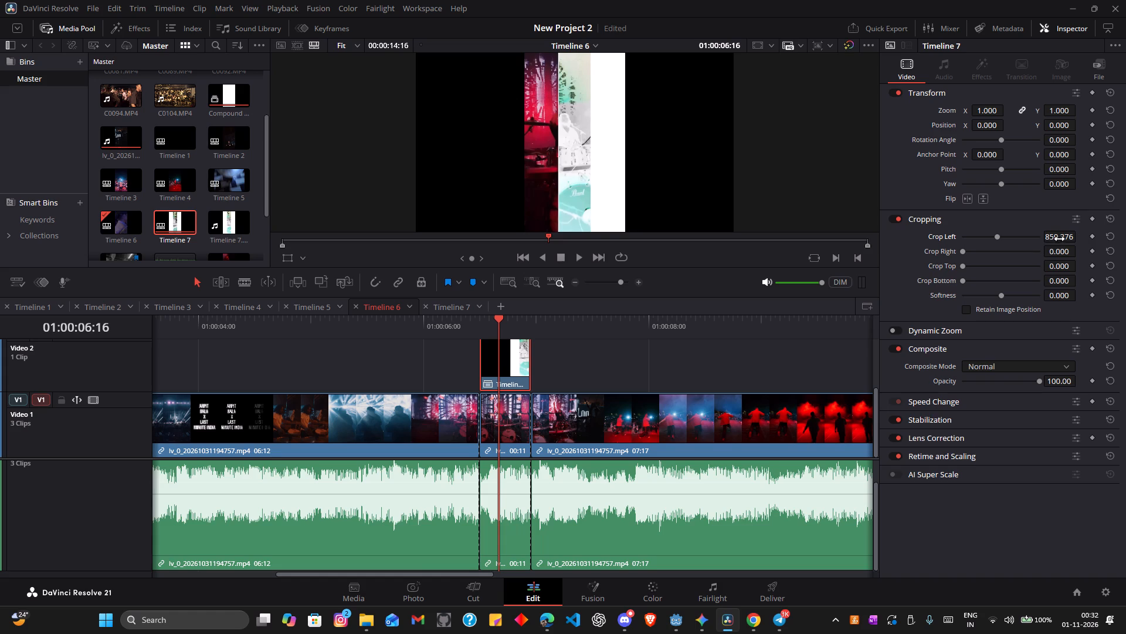
left_click(1059, 239)
double_click(1059, 239)
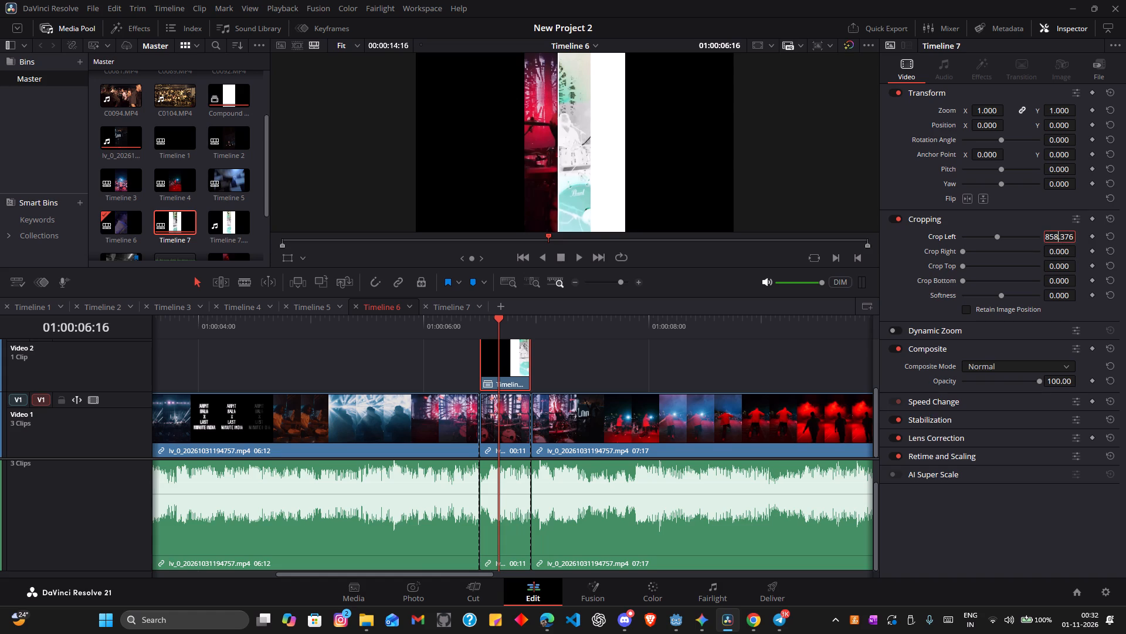
left_click(1068, 246)
key("8")
type("58")
key("period")
key("BackSpace")
key("BackSpace")
key("8")
key("period")
key("3")
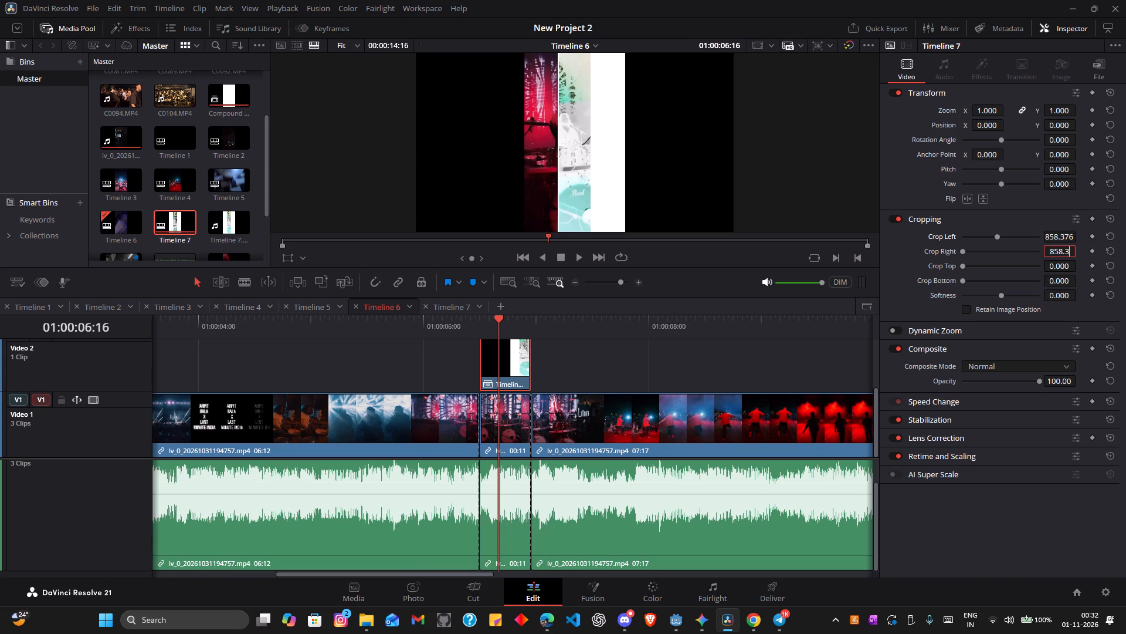
type("76")
key("Return")
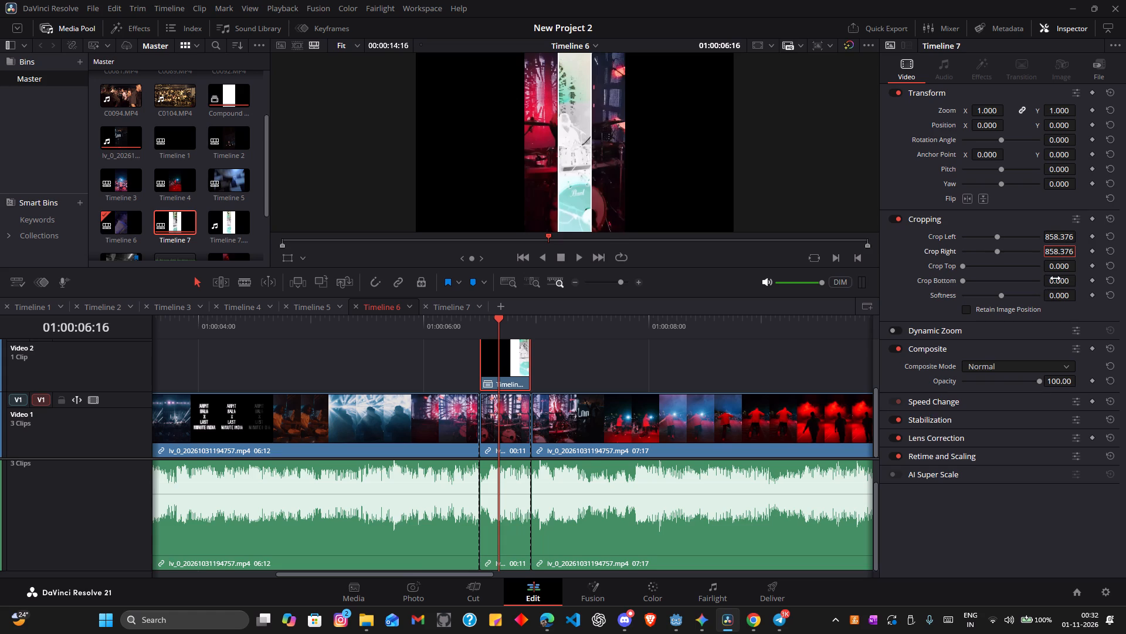
left_click_drag(1057, 253, 1063, 254)
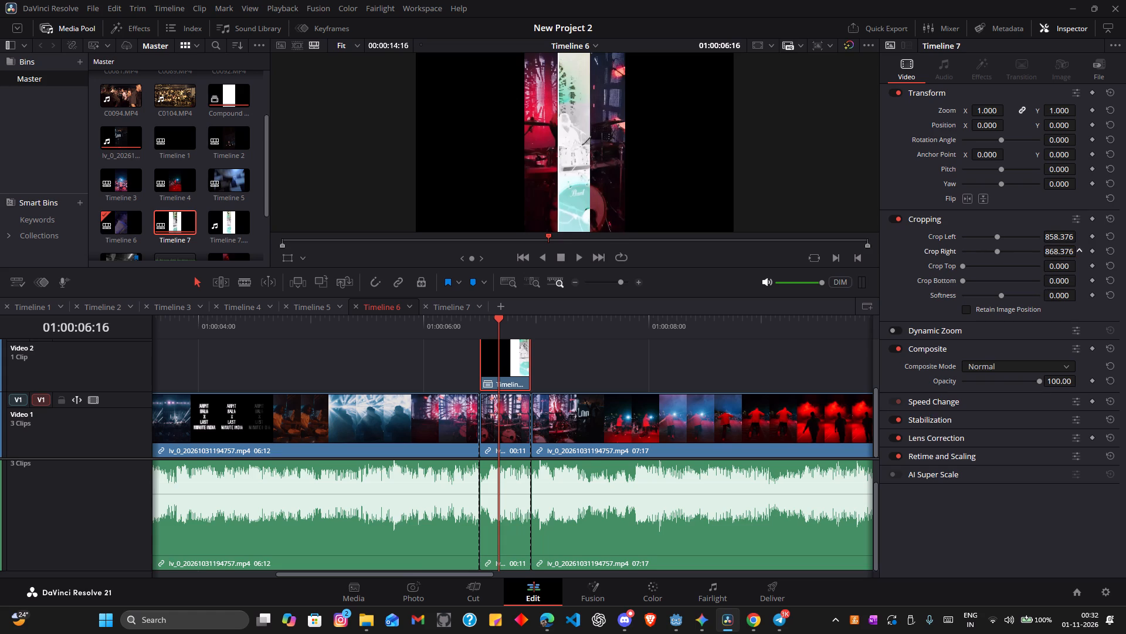
left_click_drag(1063, 254, 1064, 254)
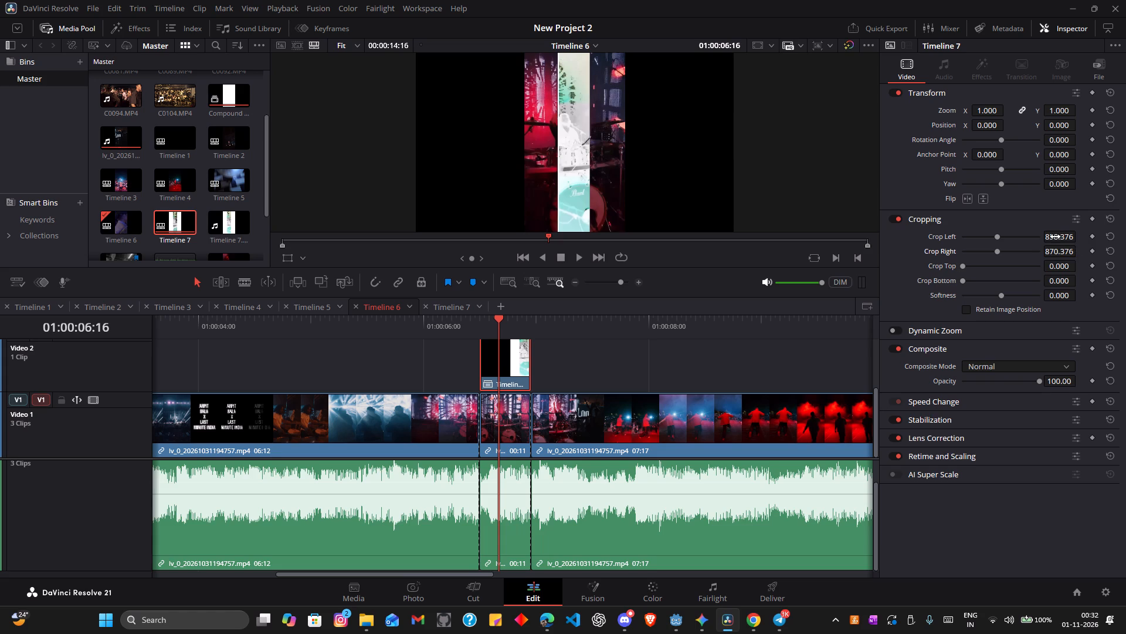
Set the Timeline 7 clip's left crop to 870.376, equal to its right crop.
double_click(1055, 237)
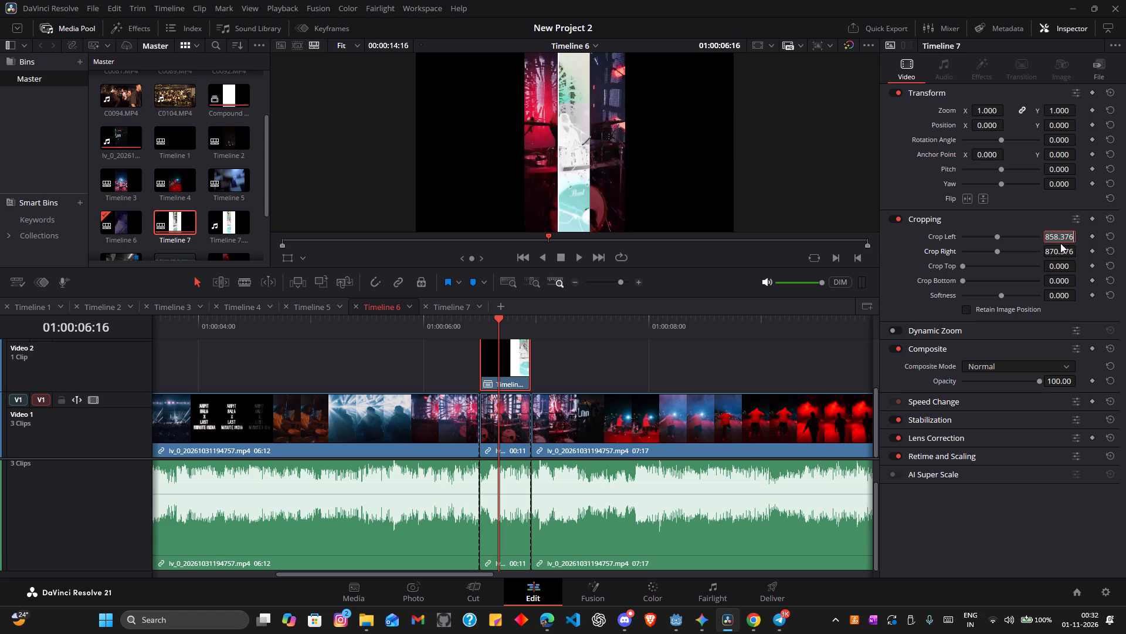
left_click(1057, 238)
key("BackSpace")
key("BackSpace")
type("70")
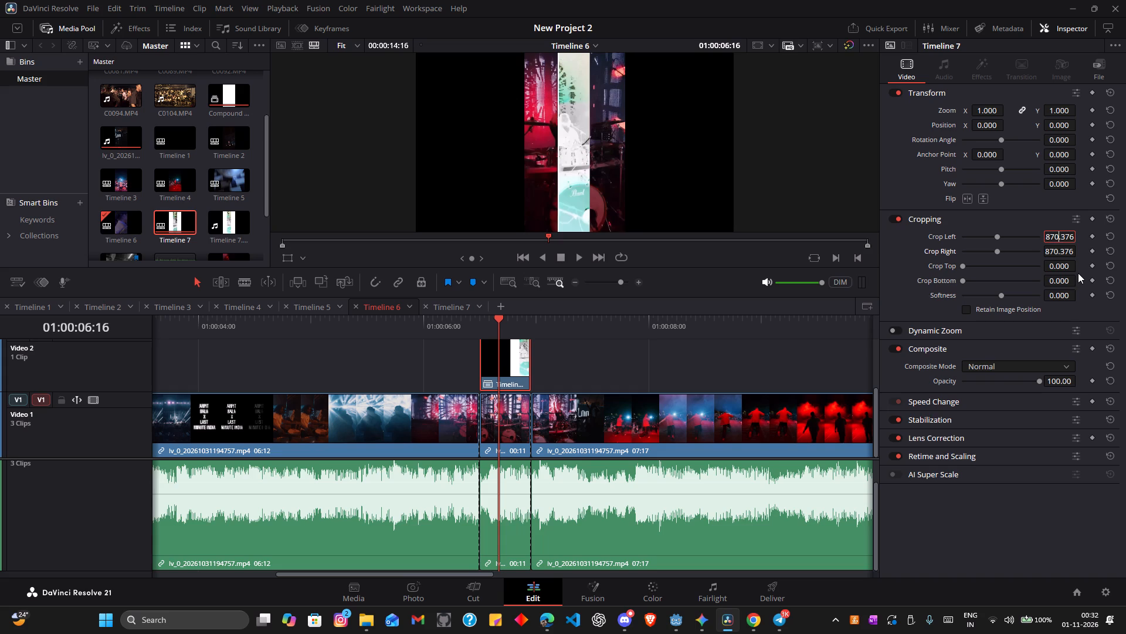
key("Return")
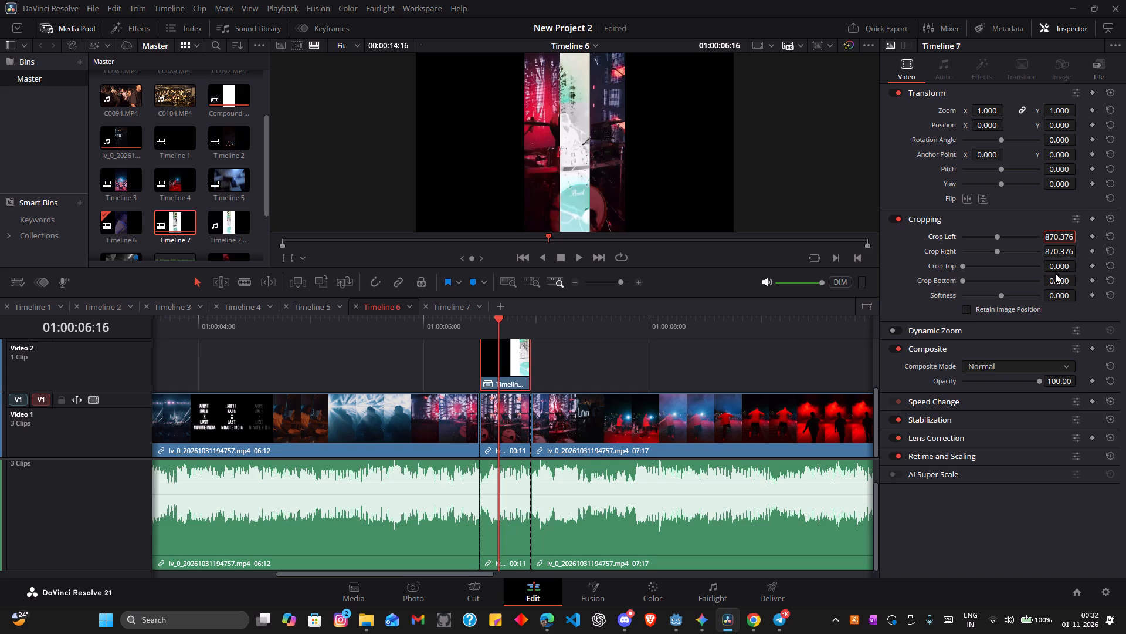
Crop the top of the Timeline 7 clip to 342 so the inverted window starts above the drummer.
left_click_drag(1056, 269, 586, 317)
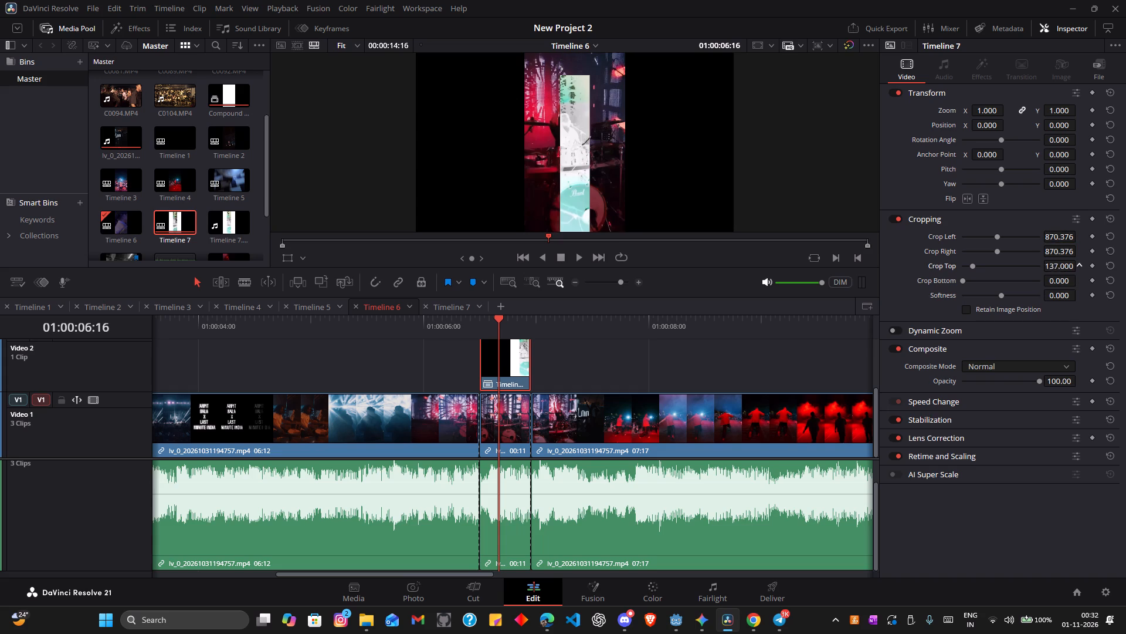
left_click_drag(586, 317, 678, 319)
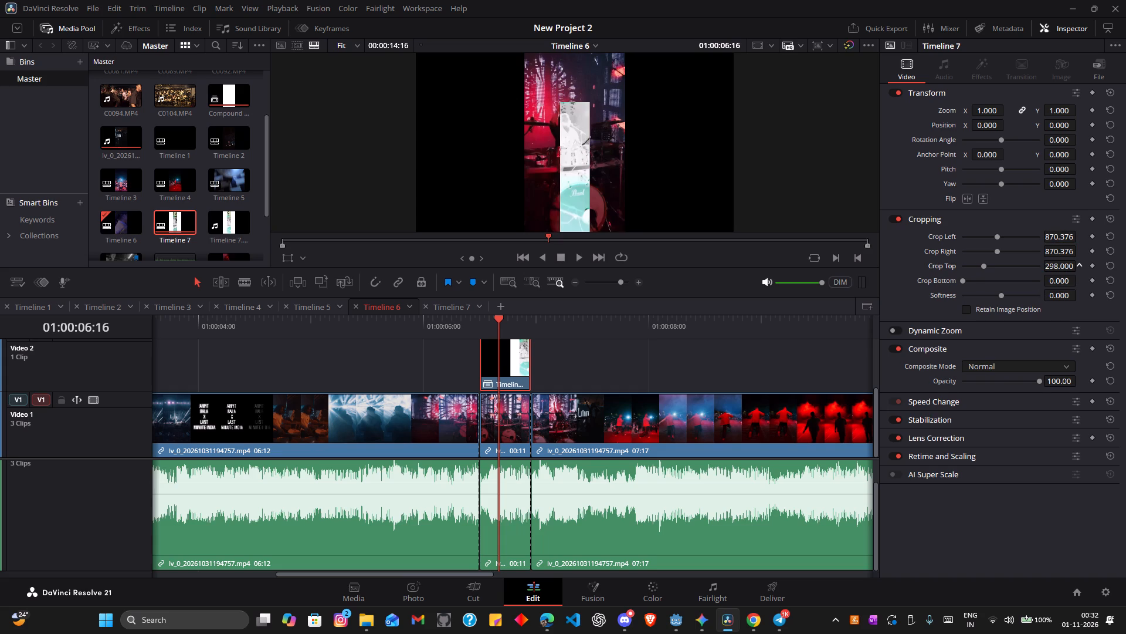
left_click_drag(678, 319, 686, 318)
left_click_drag(1057, 267, 1111, 267)
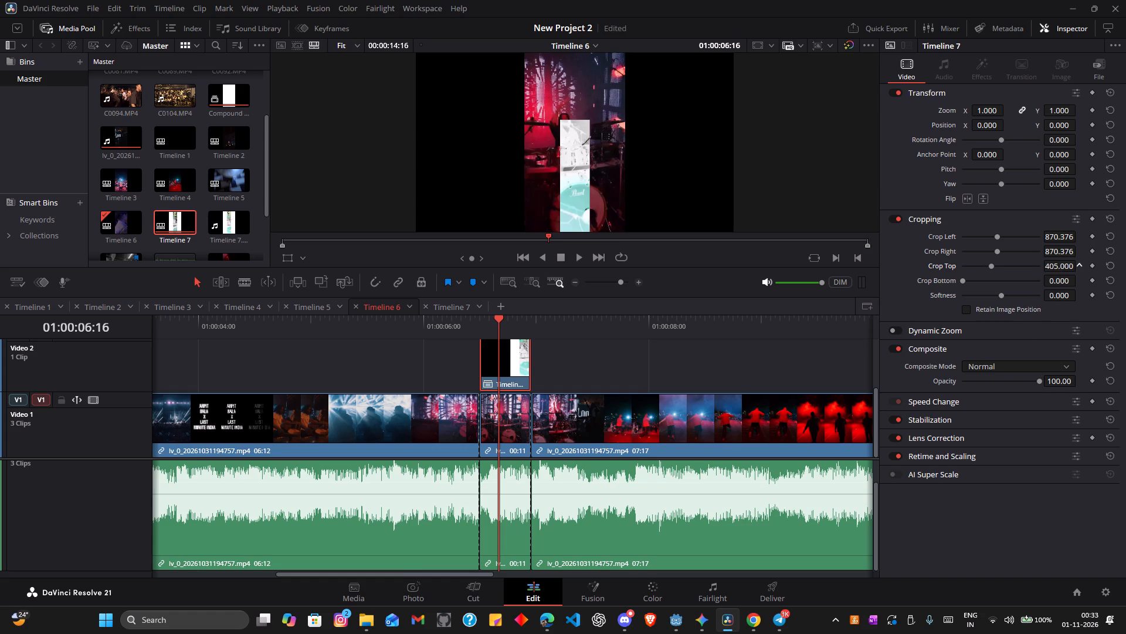
left_click_drag(1111, 267, 1076, 268)
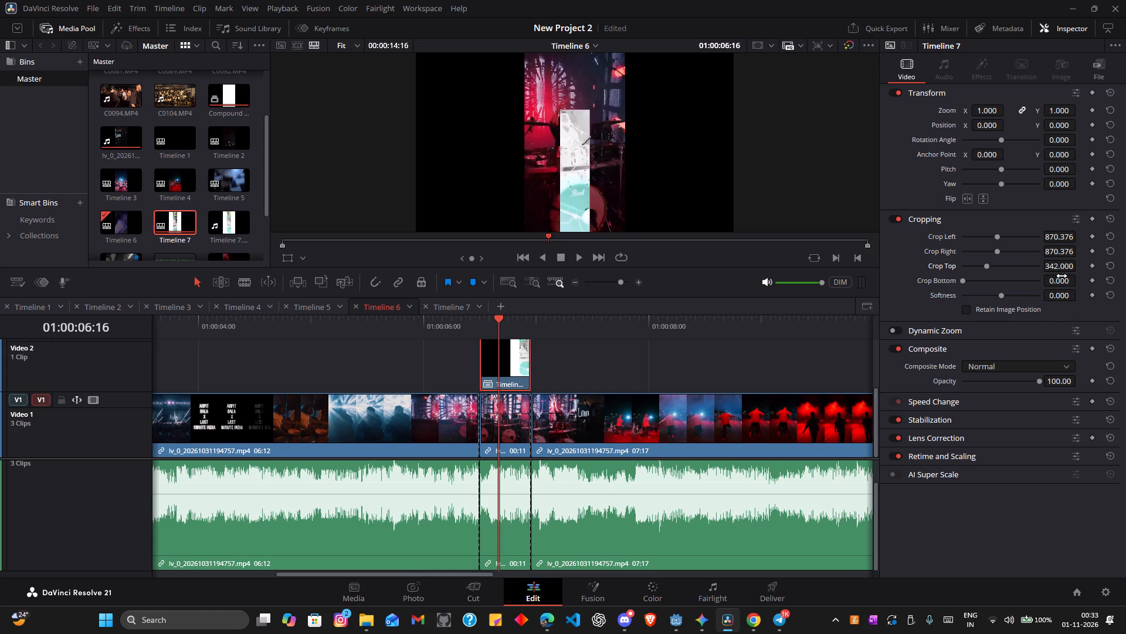
Crop the bottom of the Timeline 7 clip to 352, leaving a small inverted rectangle over the drummer.
left_click(1062, 282)
left_click_drag(1063, 284, 1054, 282)
left_click_drag(1054, 282, 1026, 281)
left_click_drag(1060, 282, 659, 313)
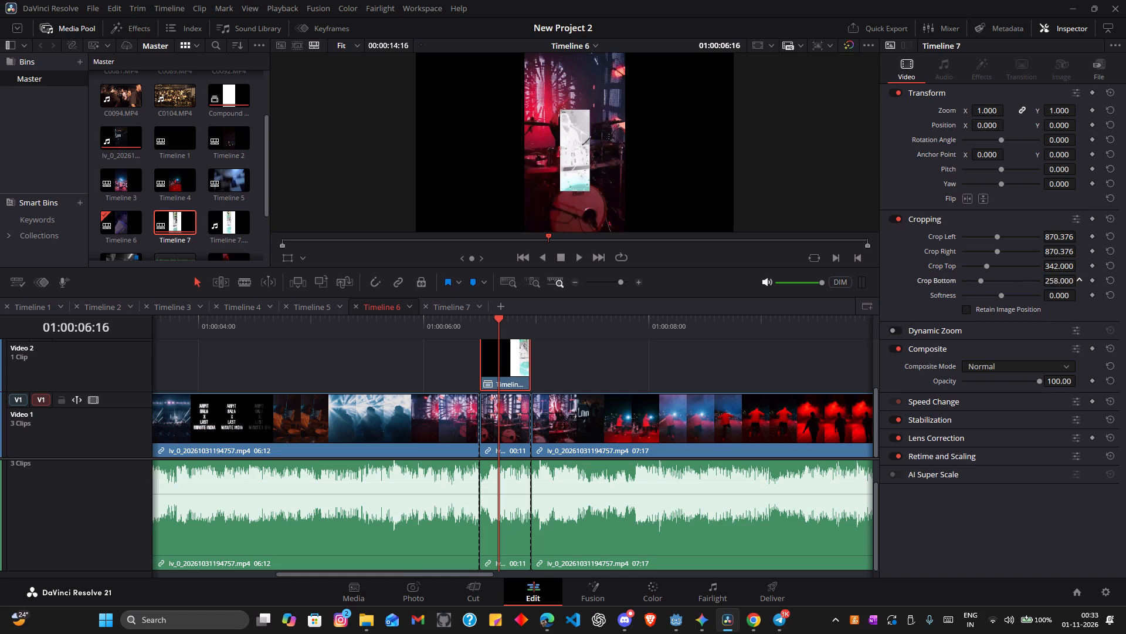
left_click_drag(659, 313, 714, 319)
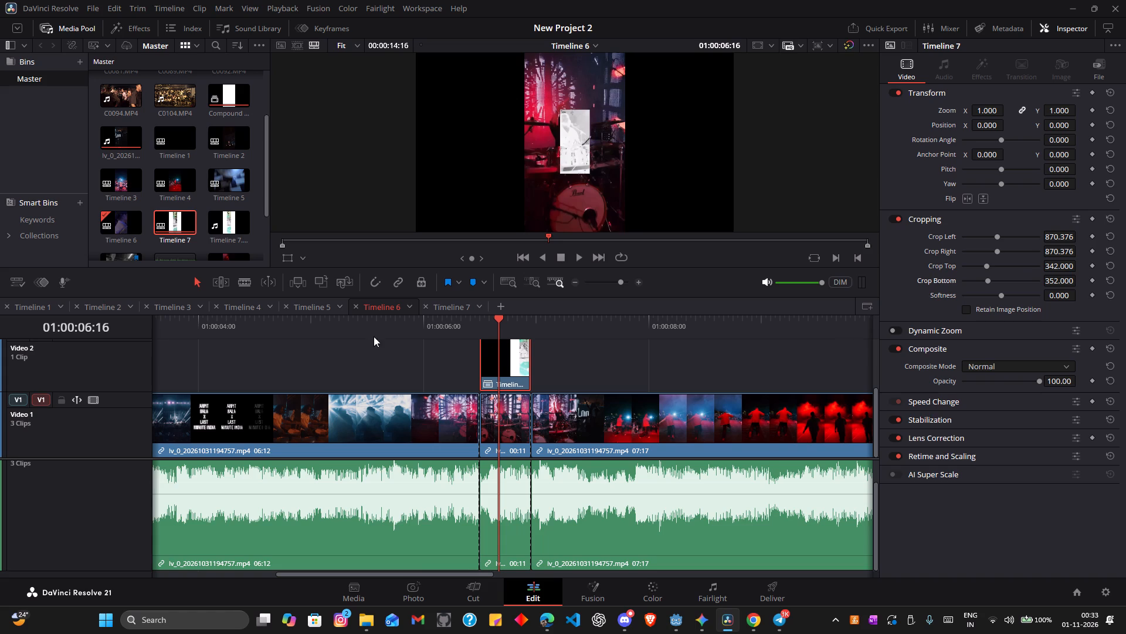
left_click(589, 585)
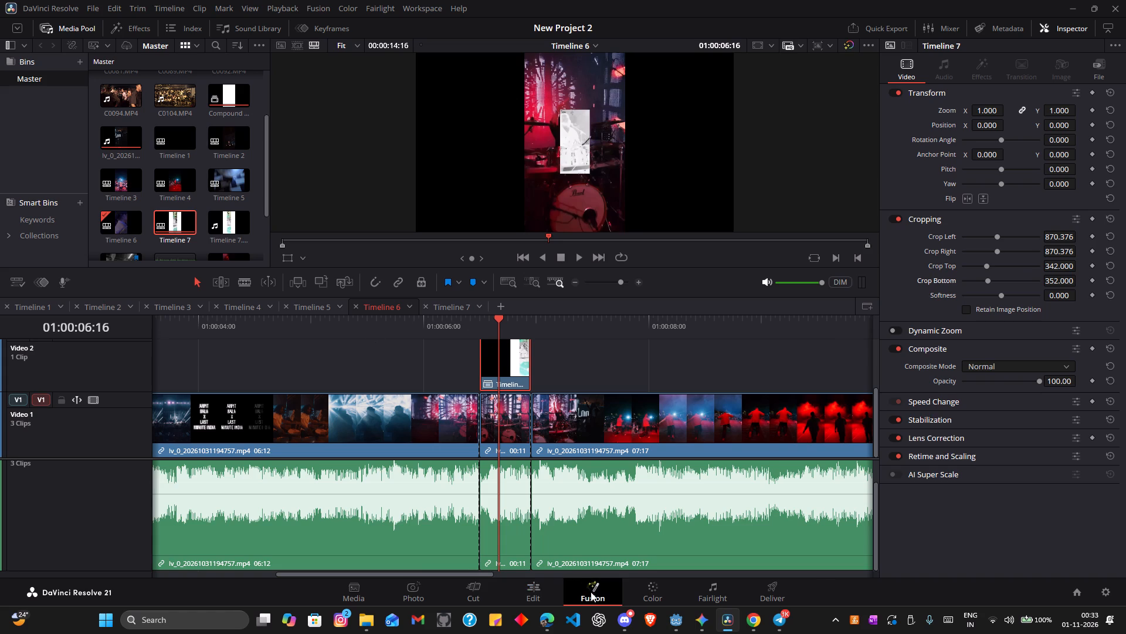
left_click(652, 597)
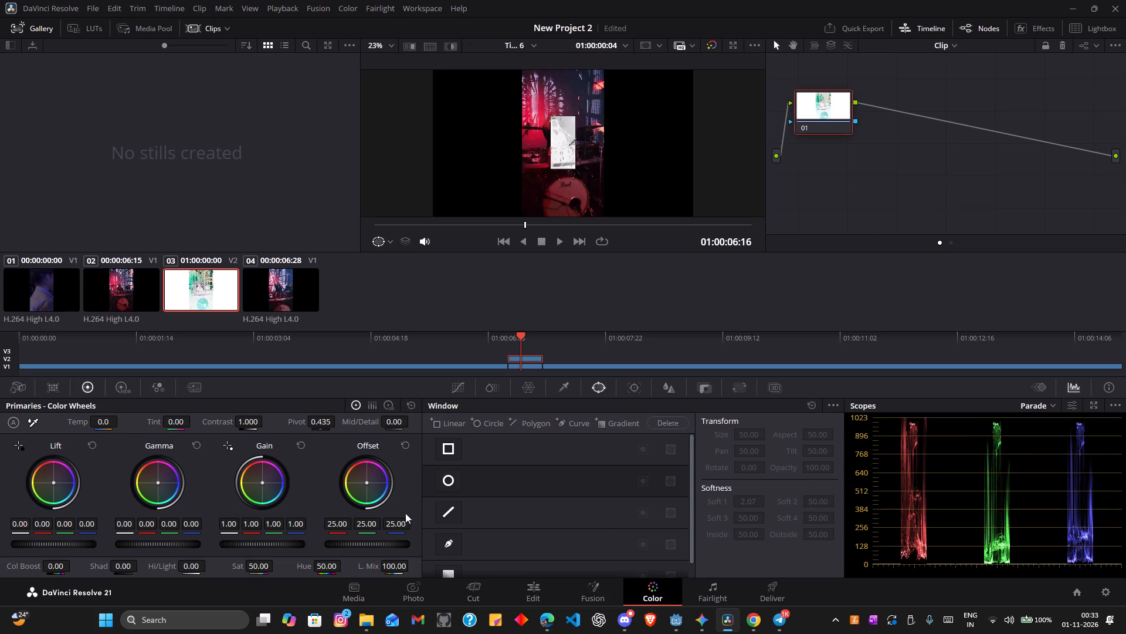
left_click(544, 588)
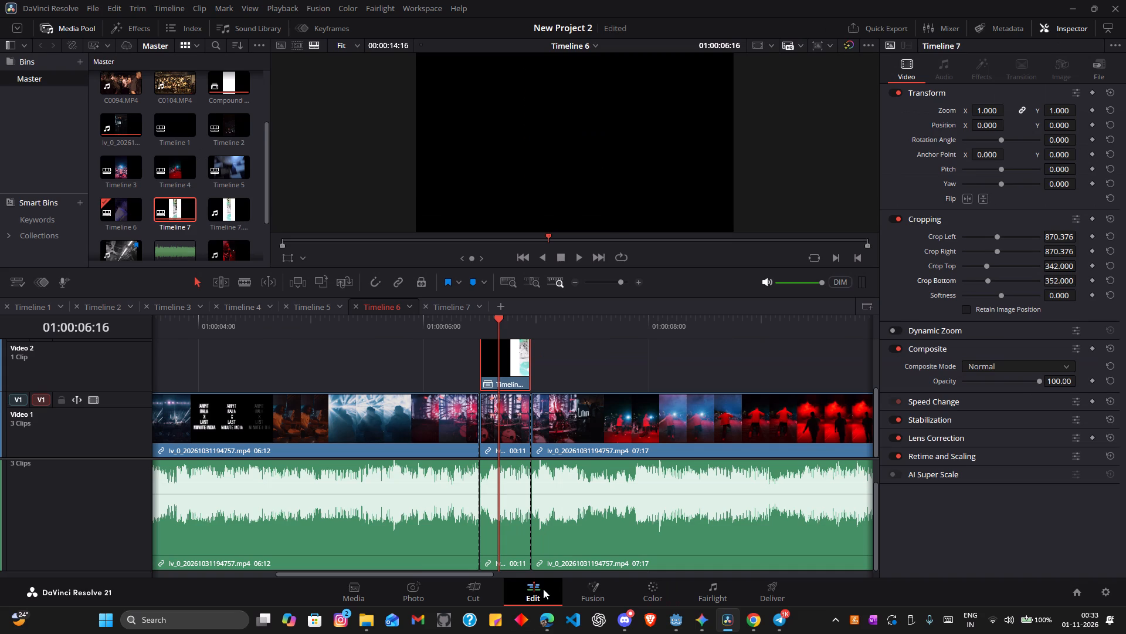